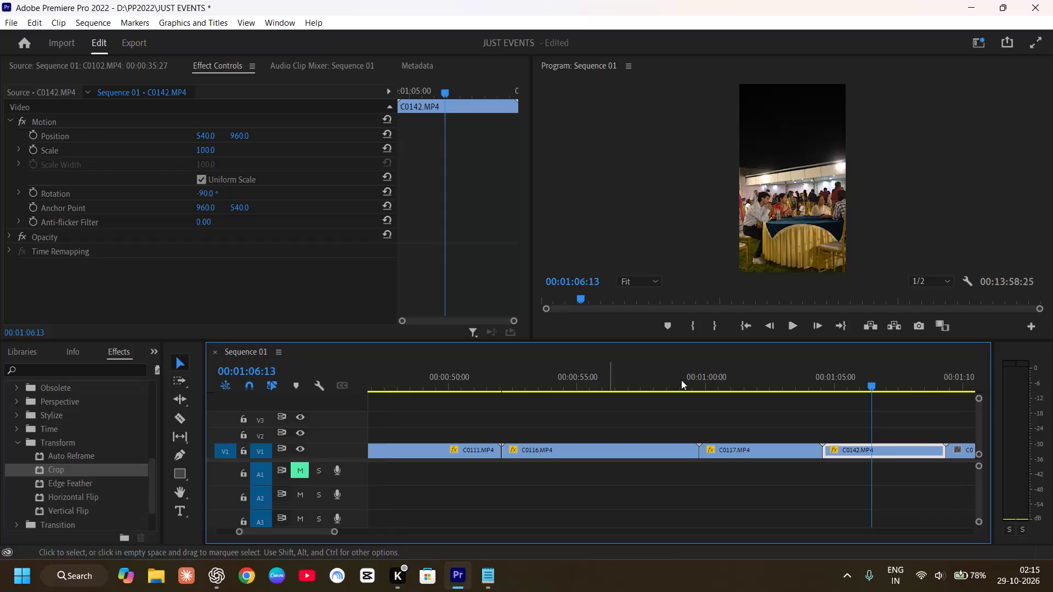
Set the rotation of clip C0143.MP4 on track V1 to -90° so its footage stands upright in the vertical frame.
drag(871, 384, 885, 383)
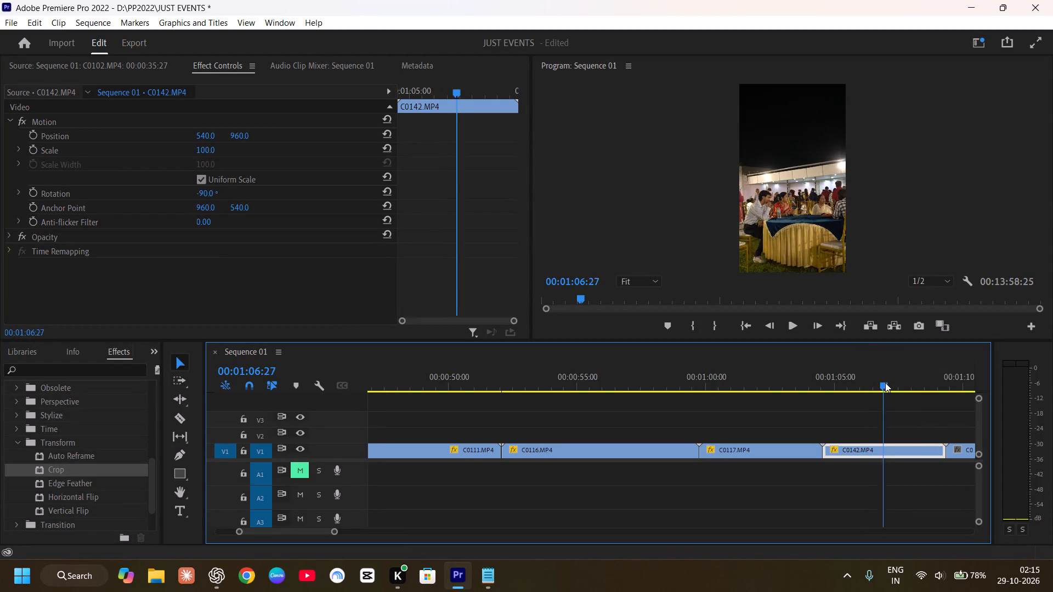
drag(885, 383, 961, 395)
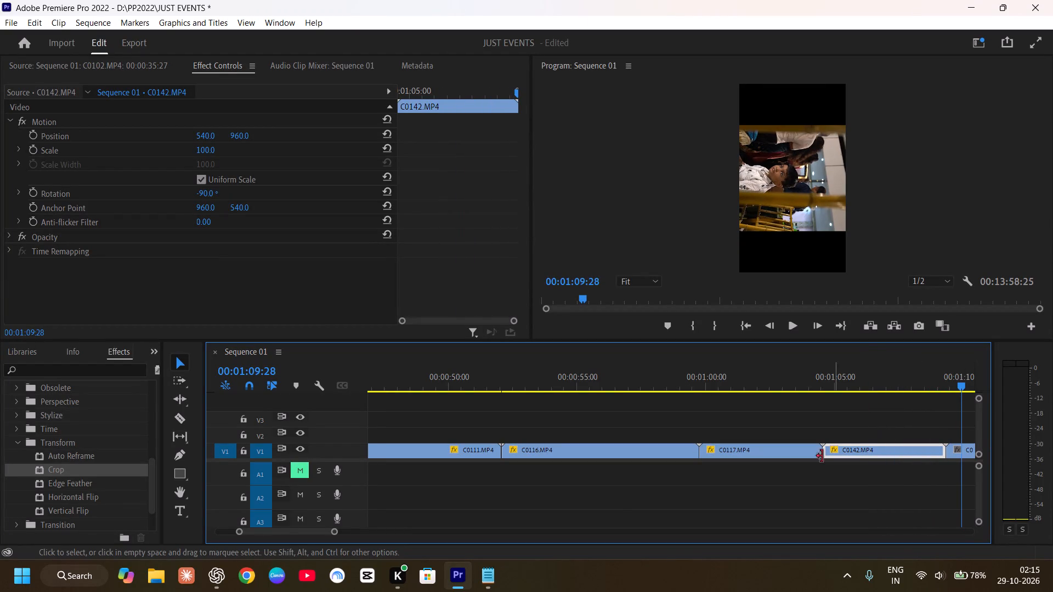
drag(306, 528, 319, 528)
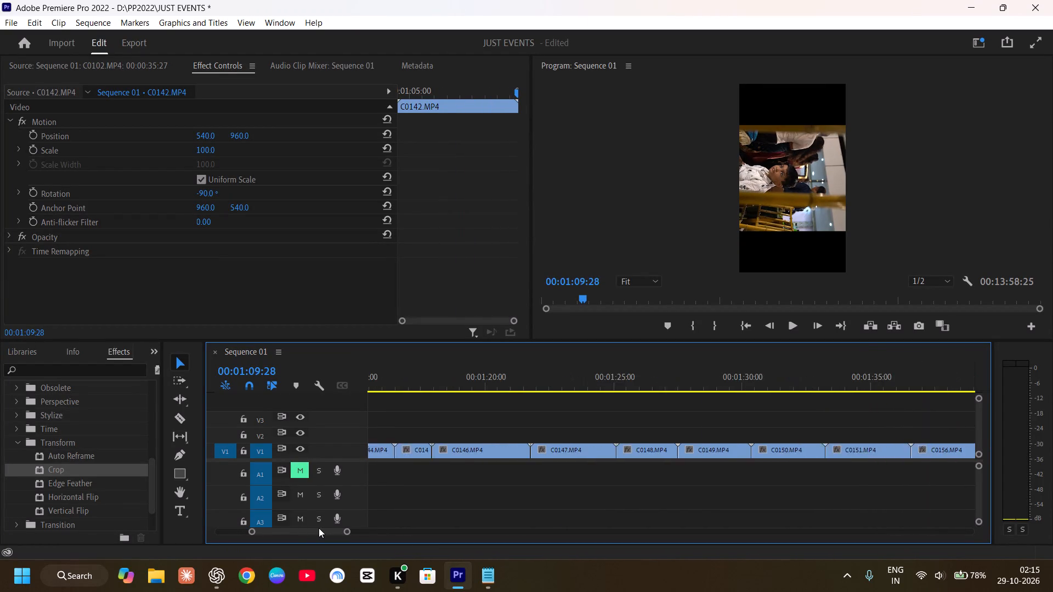
drag(319, 528, 312, 528)
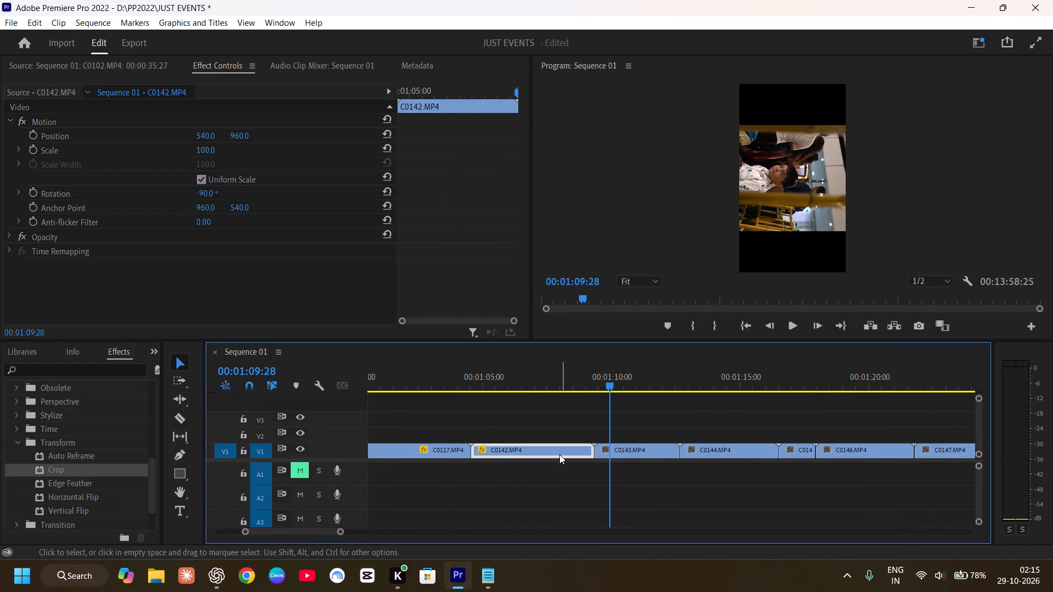
click(551, 450)
drag(612, 383, 571, 390)
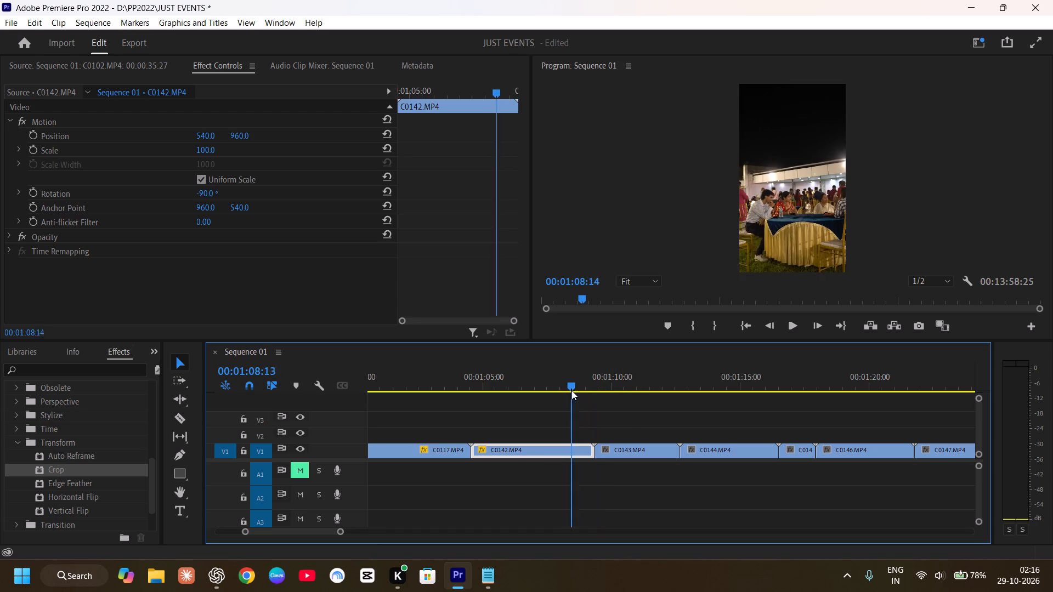
drag(571, 390, 650, 389)
click(627, 451)
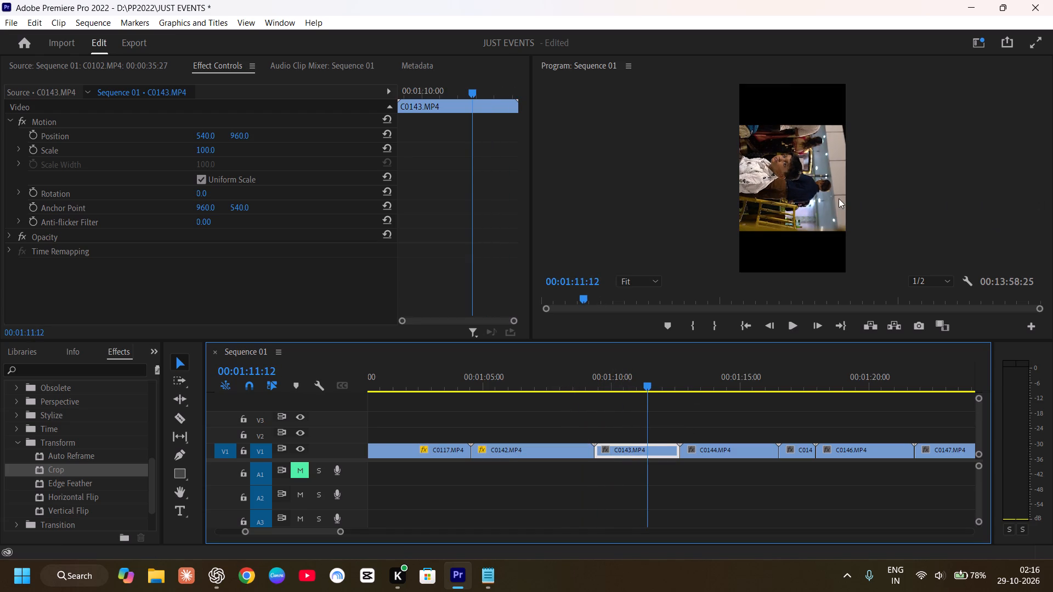
click(207, 192)
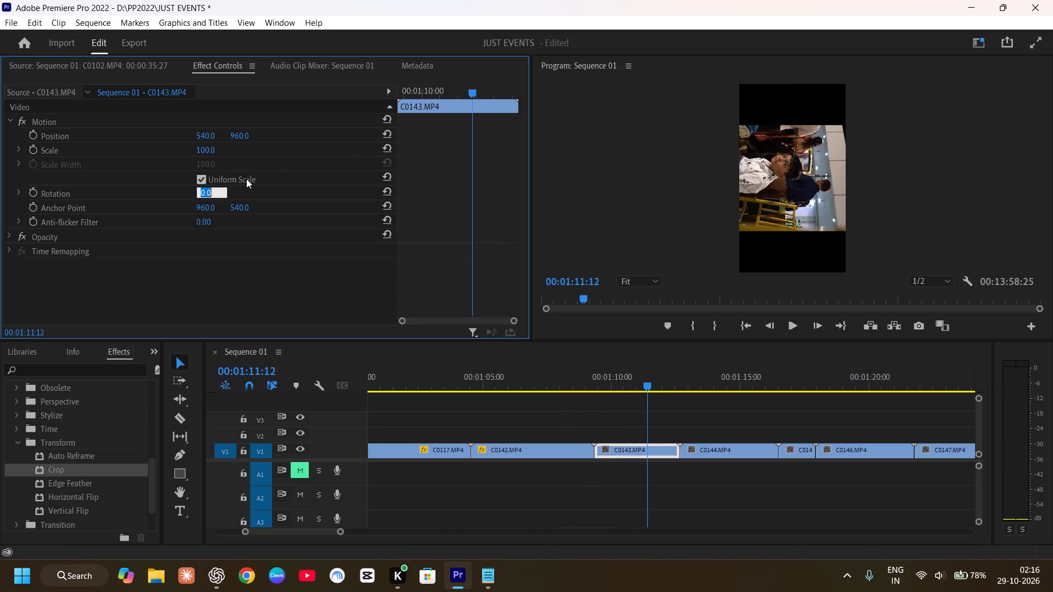
text(-90)
key(Return)
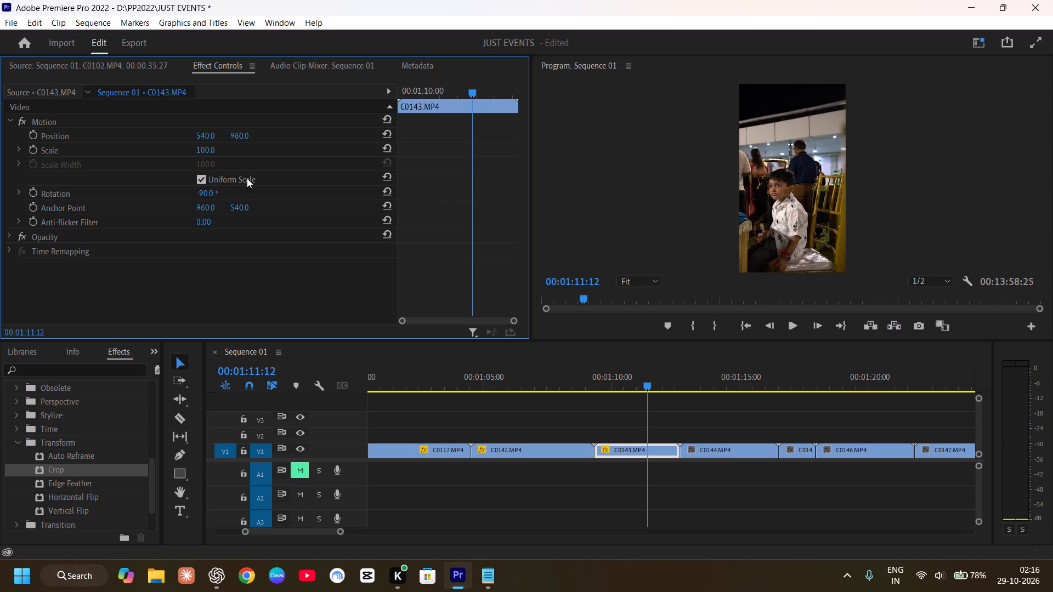
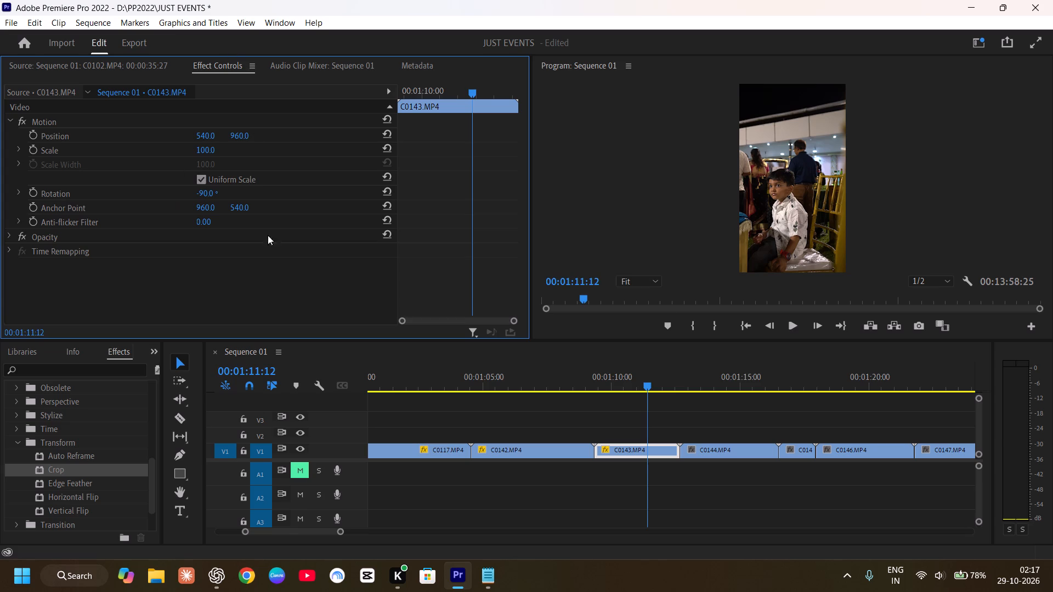
Set the rotation of clip C0144.MP4 on track V1 to -90° so its footage stands upright in the vertical frame.
drag(648, 384, 727, 393)
click(723, 446)
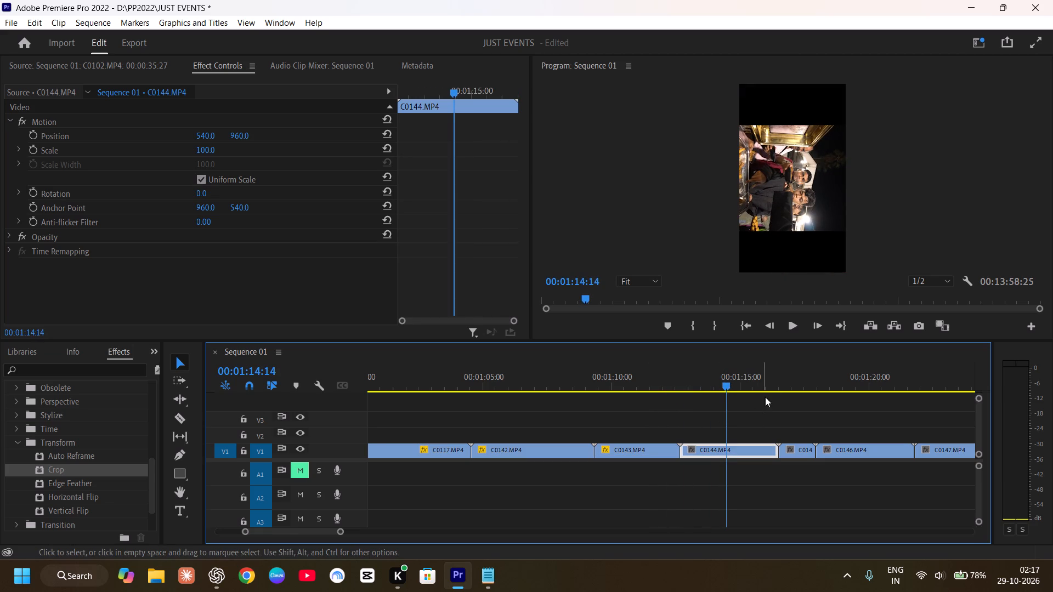
click(727, 386)
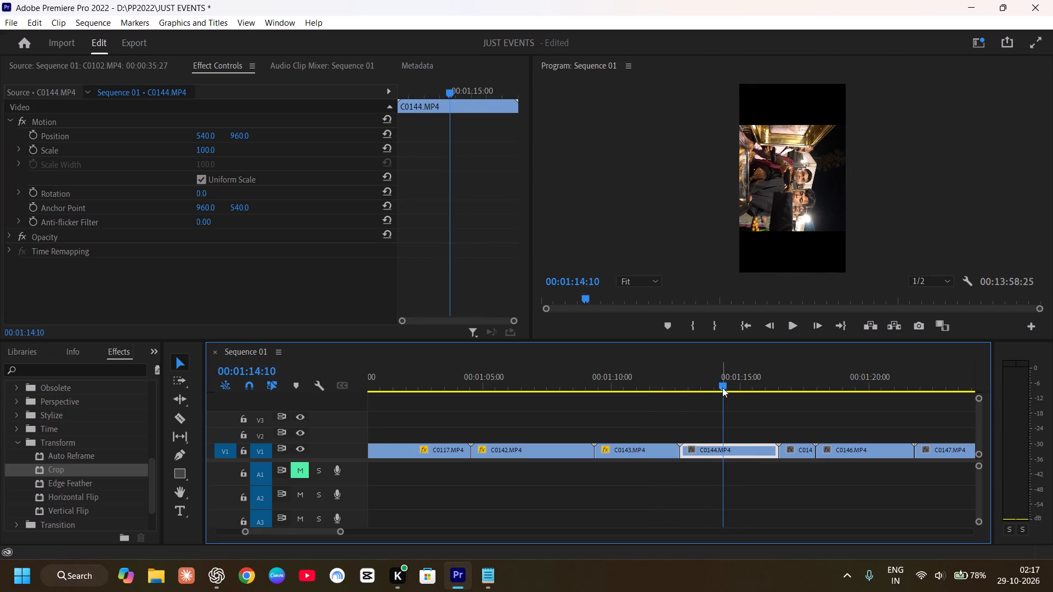
click(203, 191)
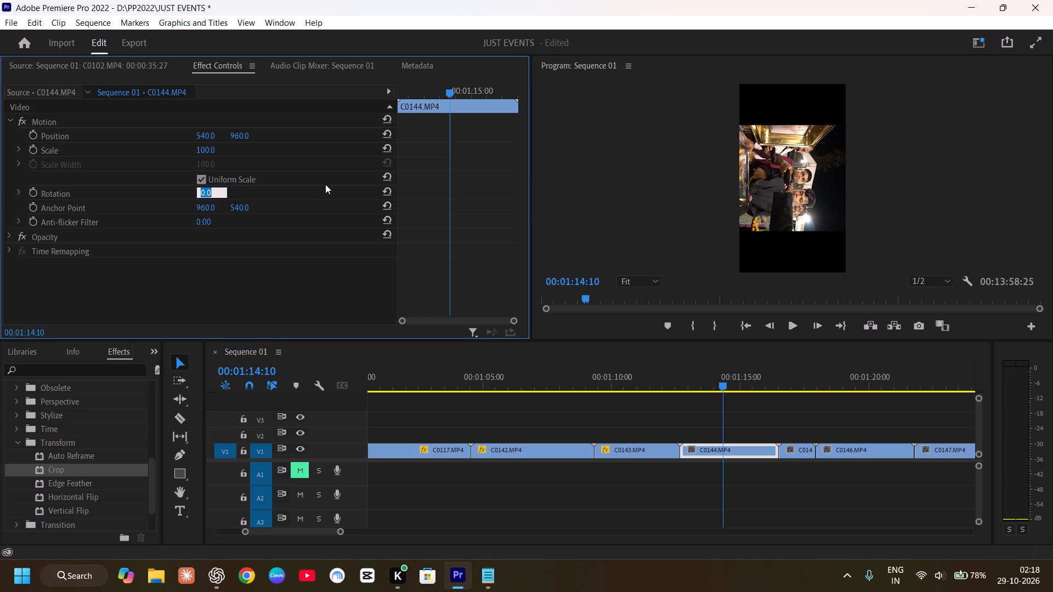
key(minus)
text(90)
key(Return)
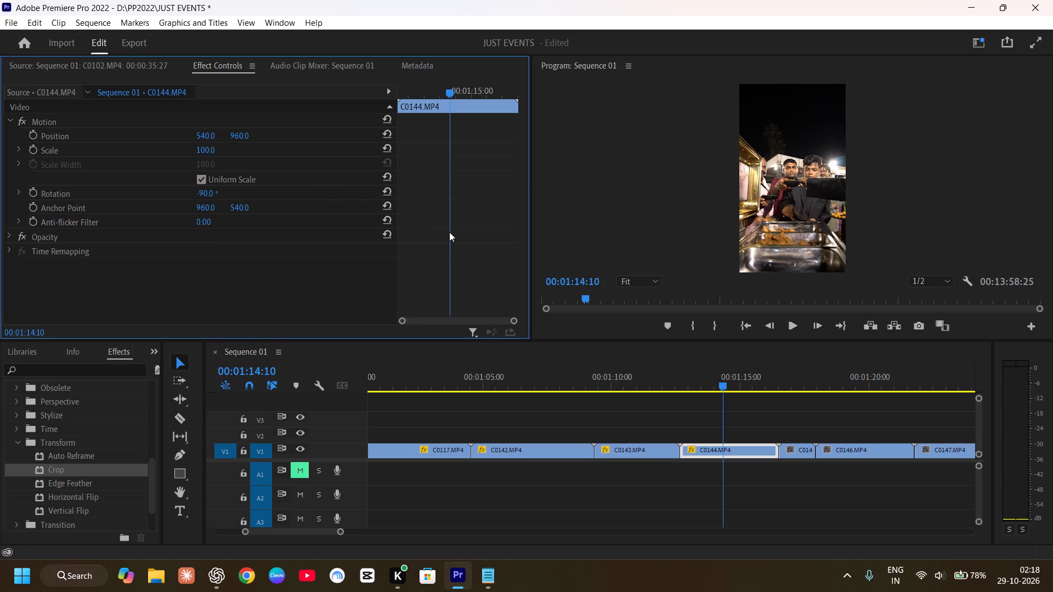
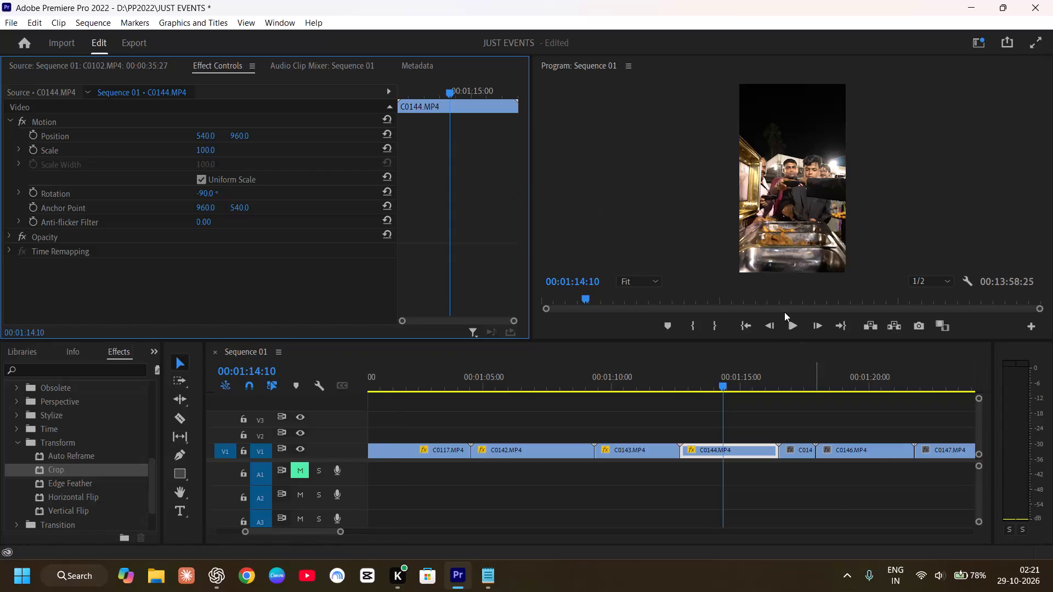
Set the rotation of clip C0145.MP4 on track V1 to -90° so its footage stands upright in the vertical frame.
click(724, 382)
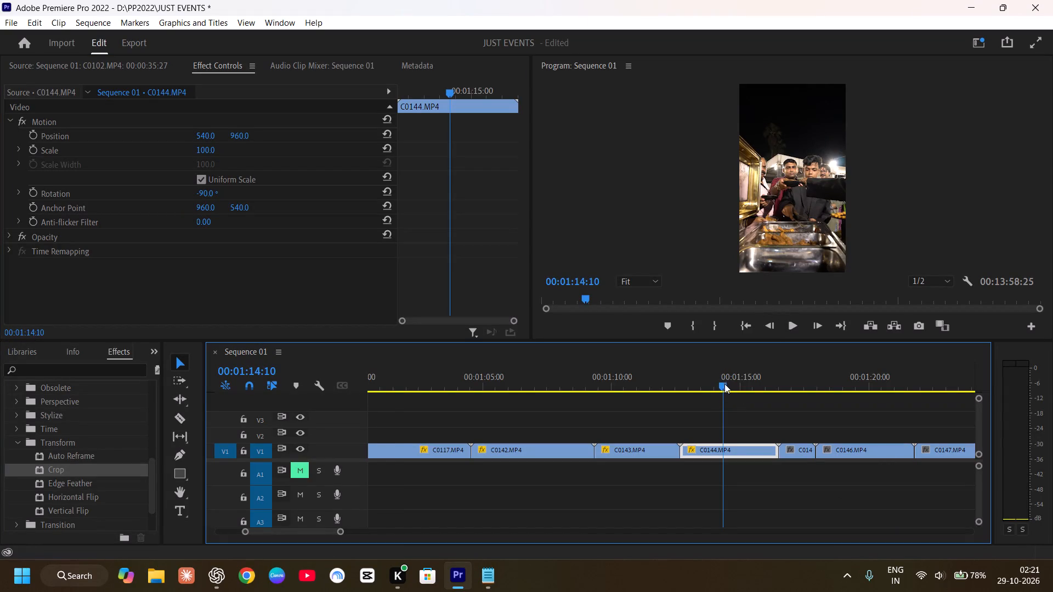
drag(725, 384, 803, 390)
click(803, 450)
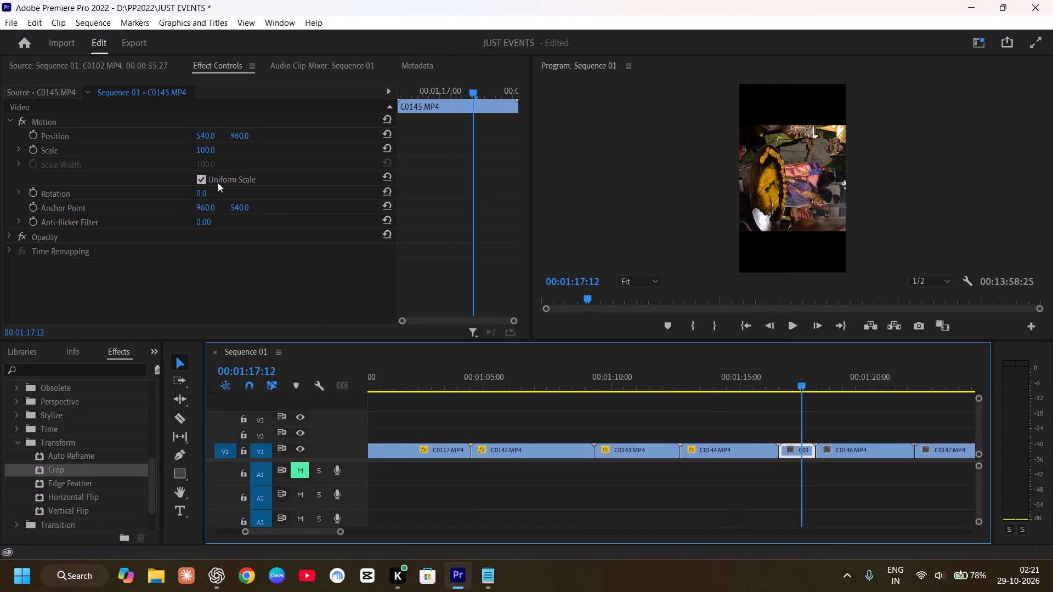
click(205, 189)
key(minus)
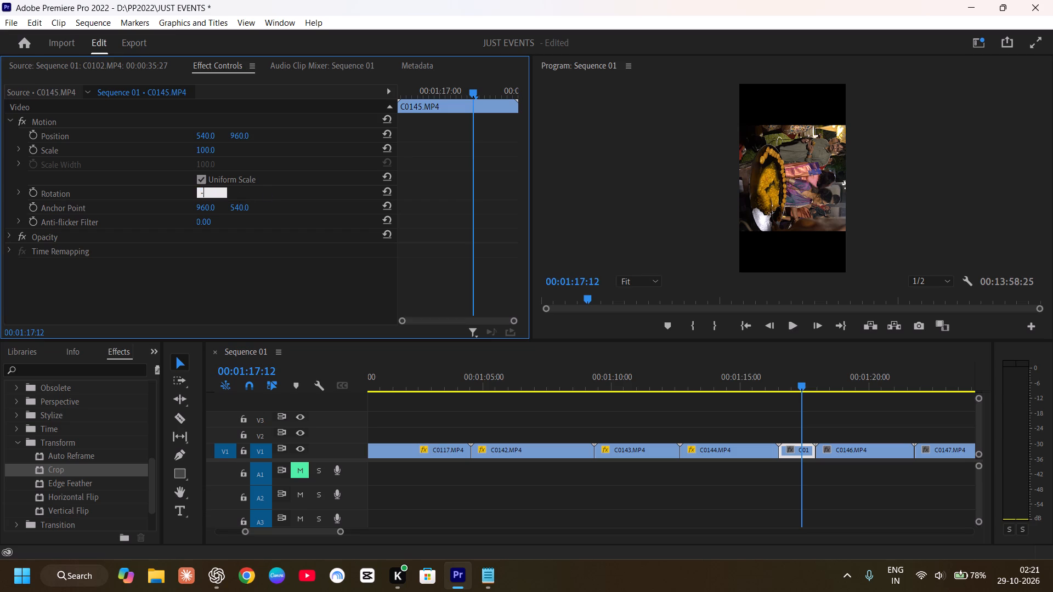
text(90)
key(Return)
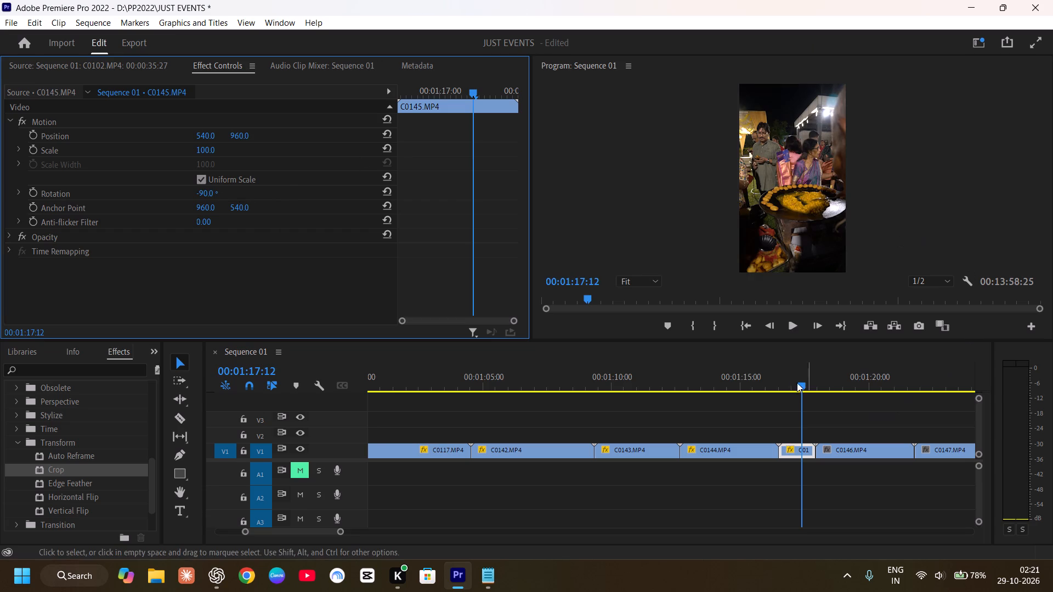
Set the rotation of clip C0146.MP4 on track V1 to -90° so its footage stands upright in the vertical frame.
drag(800, 384, 853, 394)
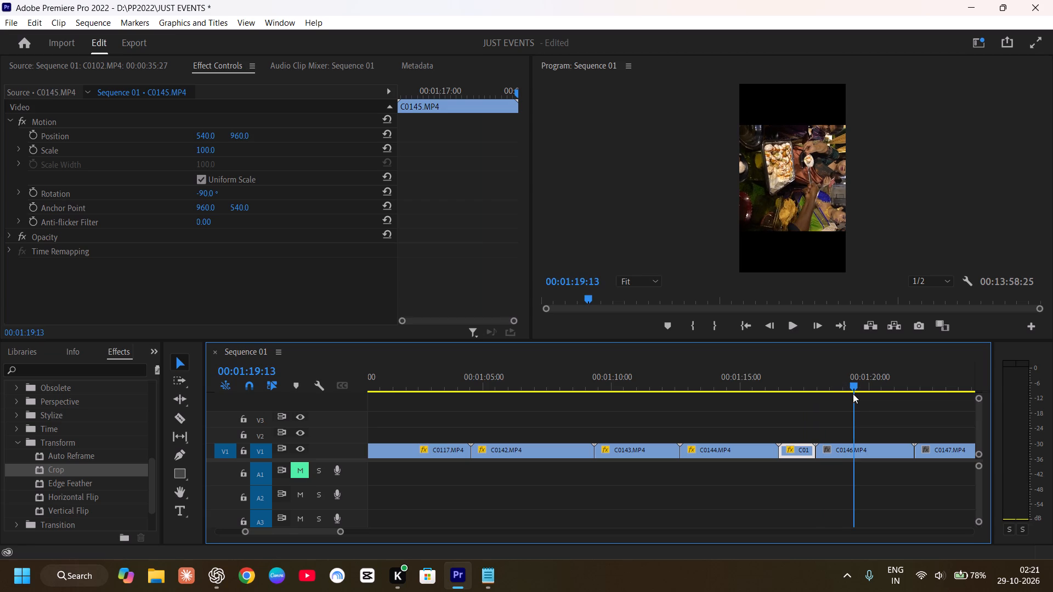
drag(853, 394, 855, 394)
click(852, 453)
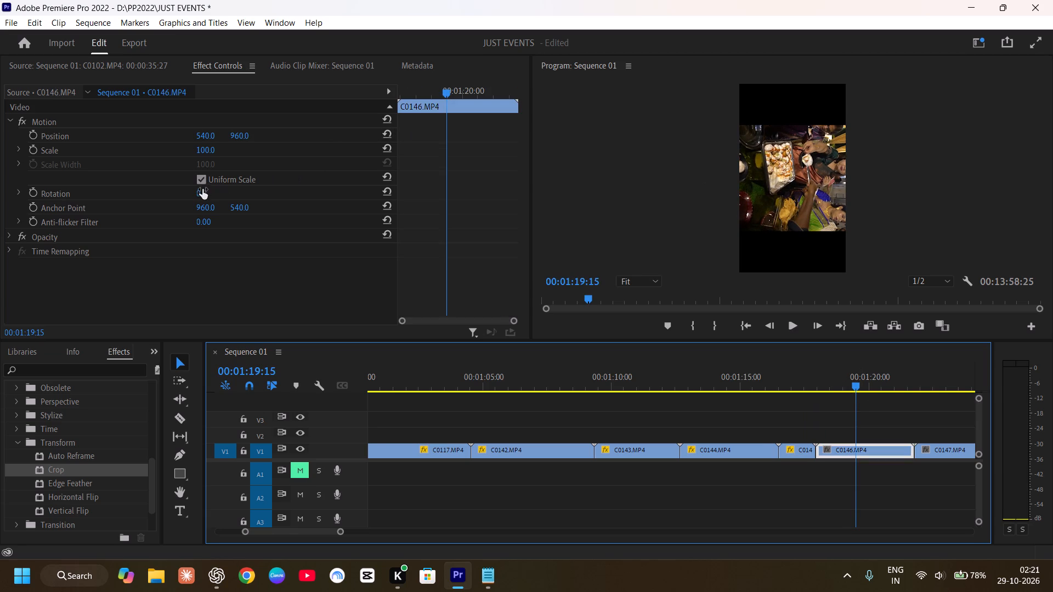
click(206, 196)
text(-90)
key(Return)
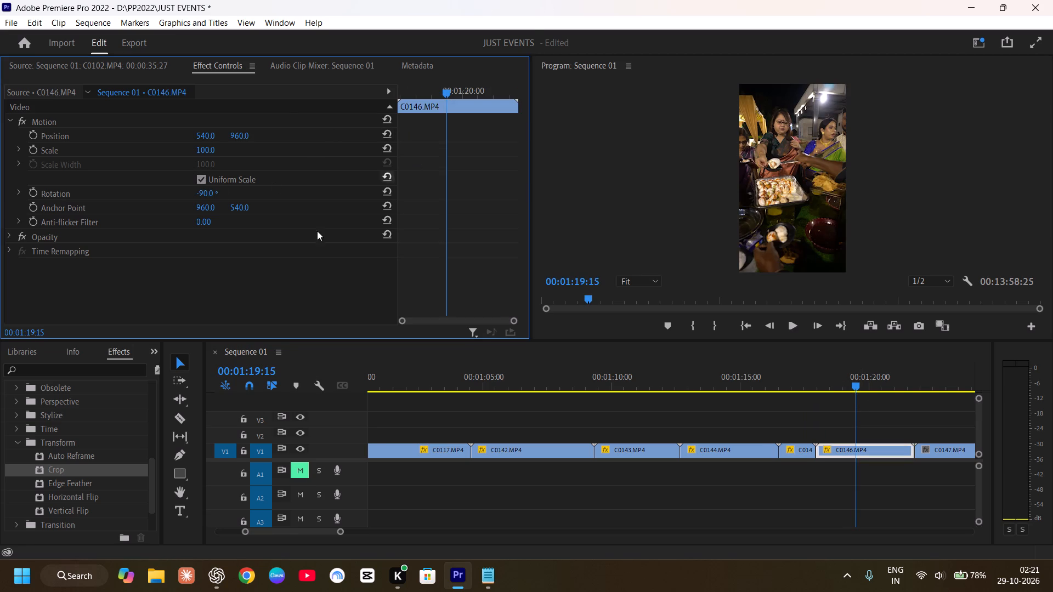
Save the JUST EVENTS project.
click(10, 24)
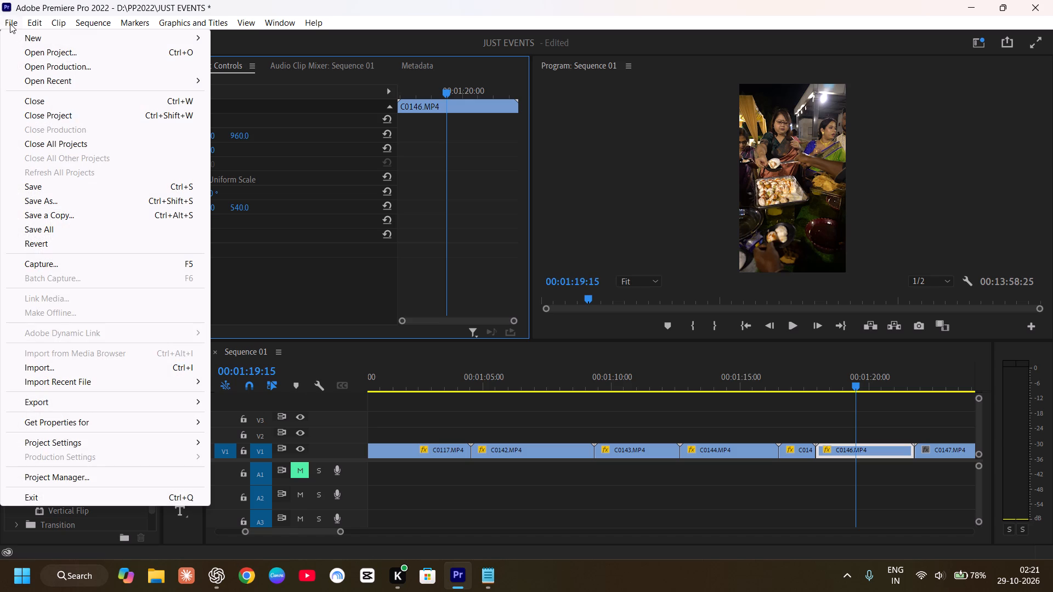
click(30, 180)
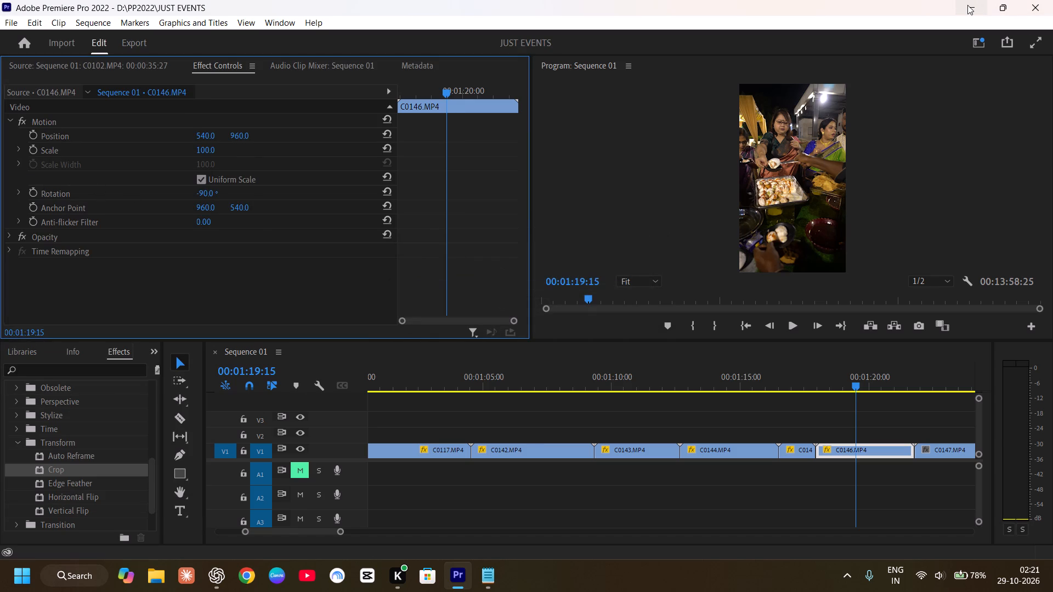
Switch the workspace layout from Editing to Color.
click(983, 41)
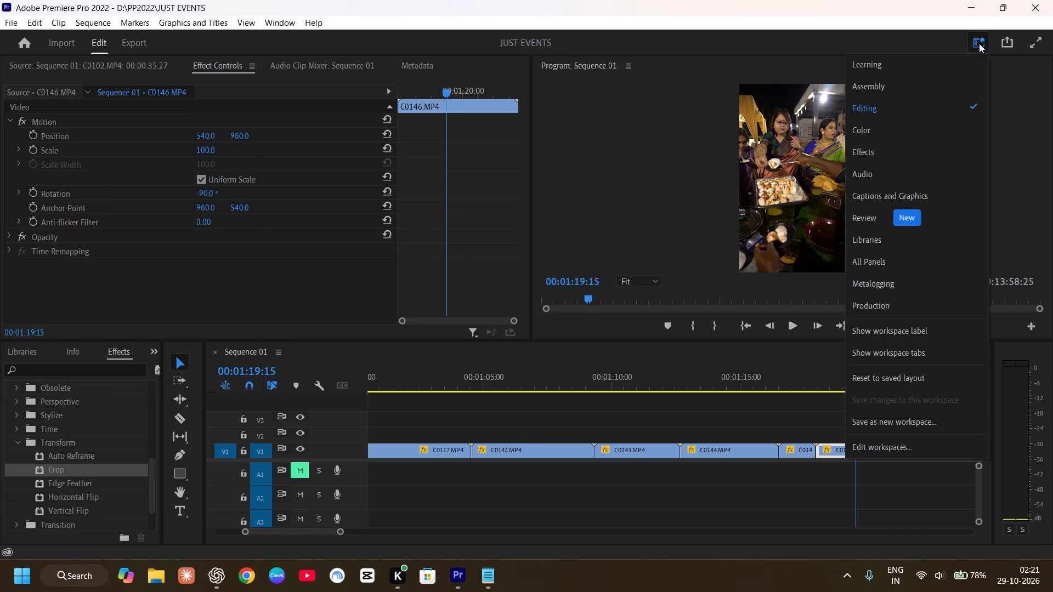
click(899, 130)
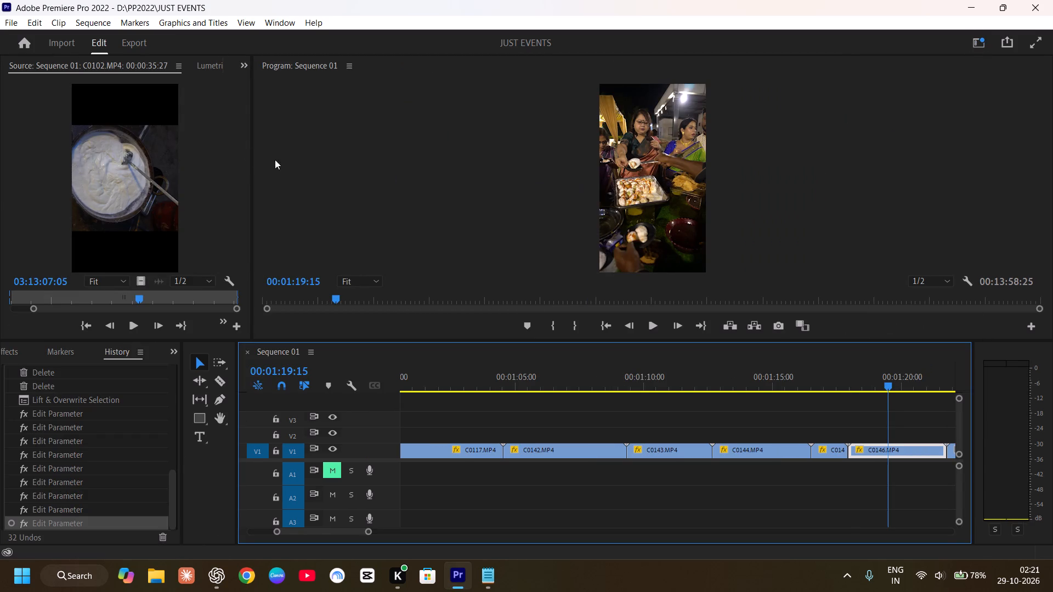
Look through the Lumetri Scopes, clip effect settings, edit history and effects list for color-correction controls.
click(202, 64)
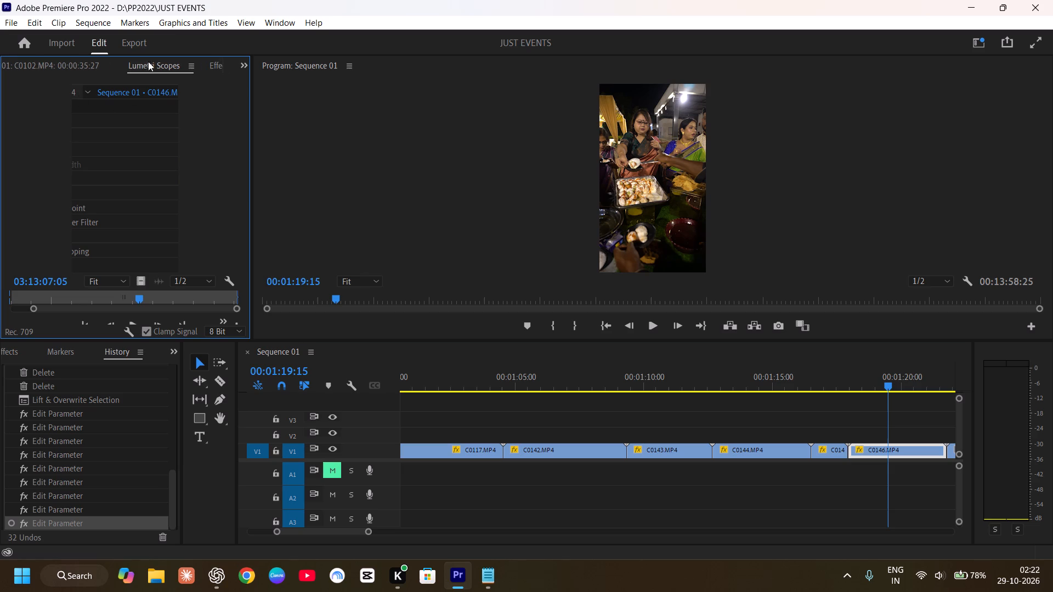
click(210, 66)
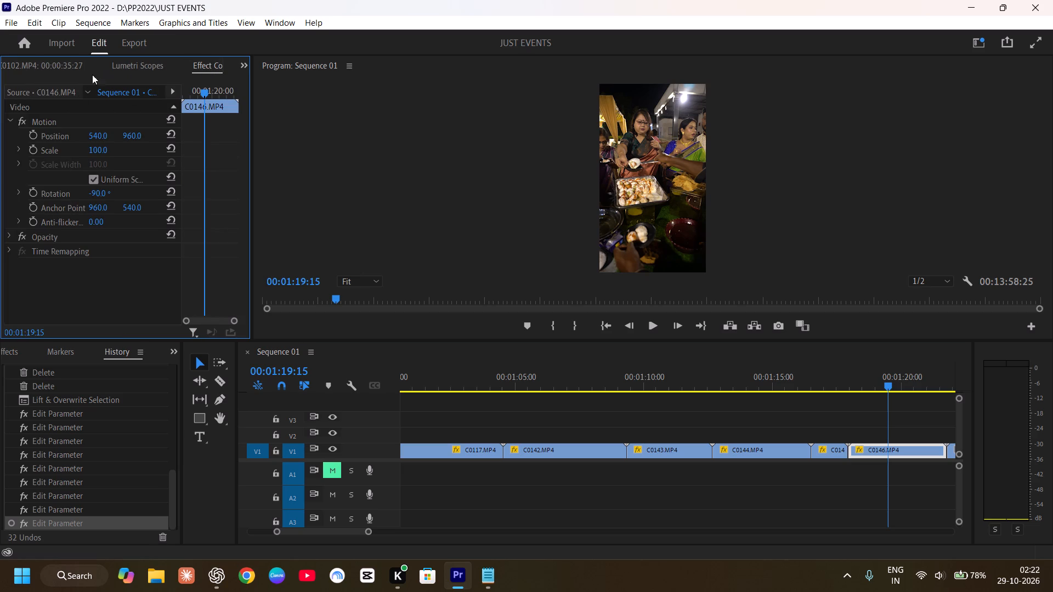
click(61, 66)
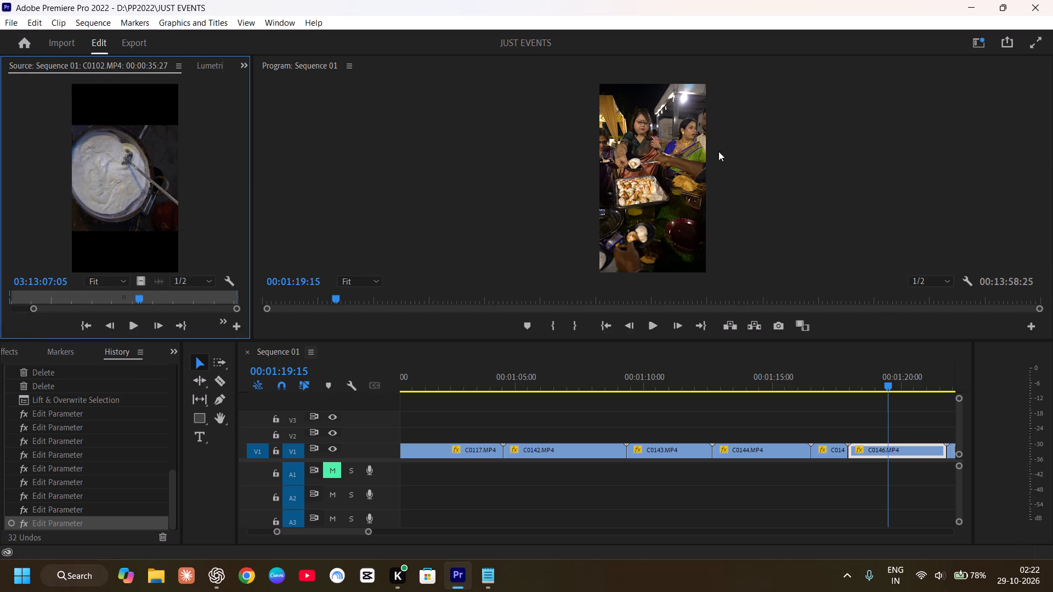
click(664, 161)
right_click(664, 161)
click(664, 161)
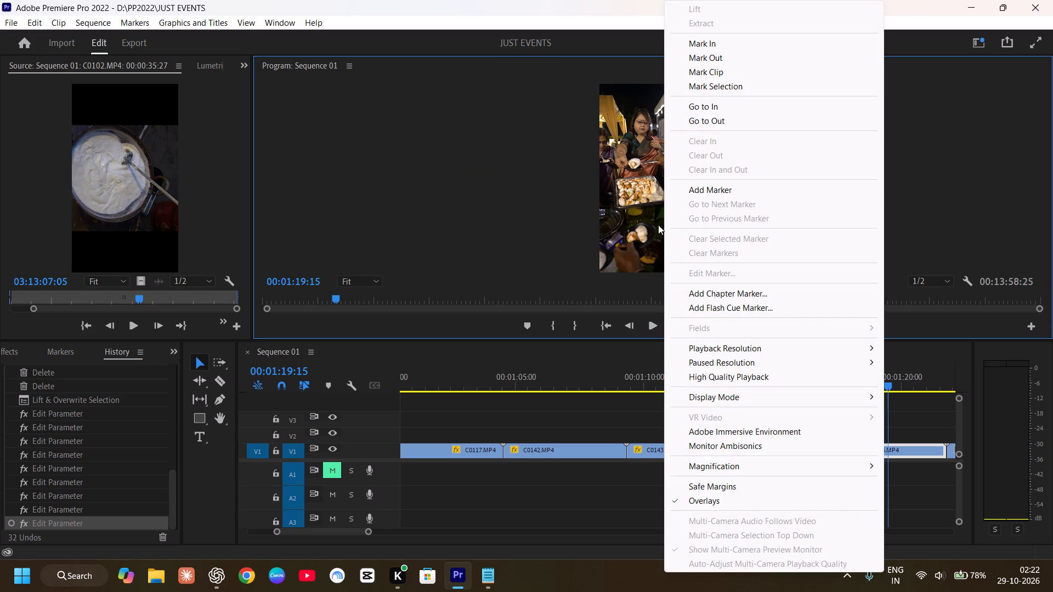
click(620, 235)
scroll(73, 491, down, 3)
scroll(72, 489, up, 8)
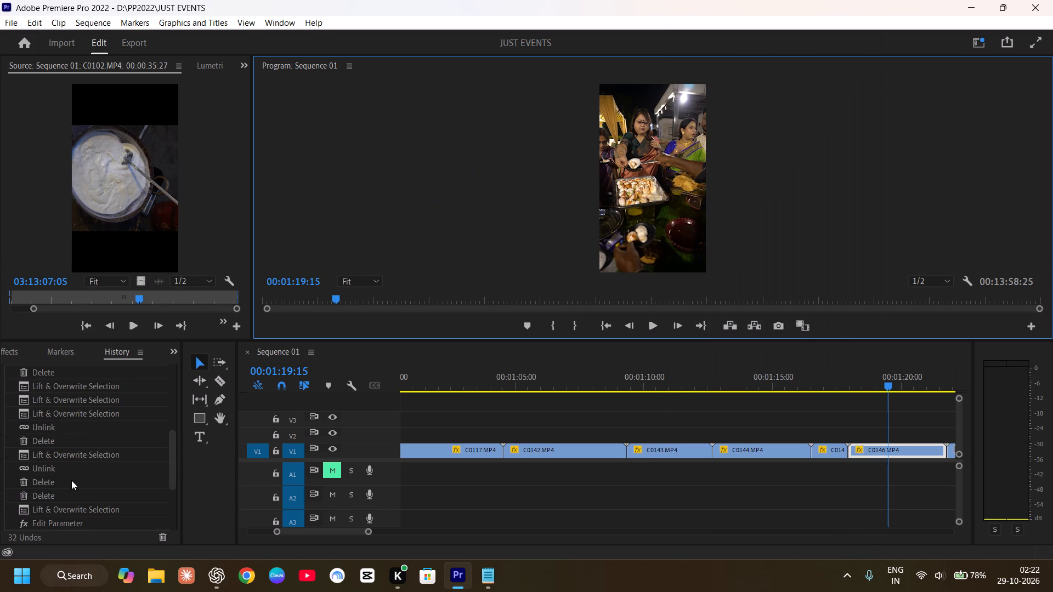
scroll(71, 480, up, 20)
scroll(71, 480, up, 6)
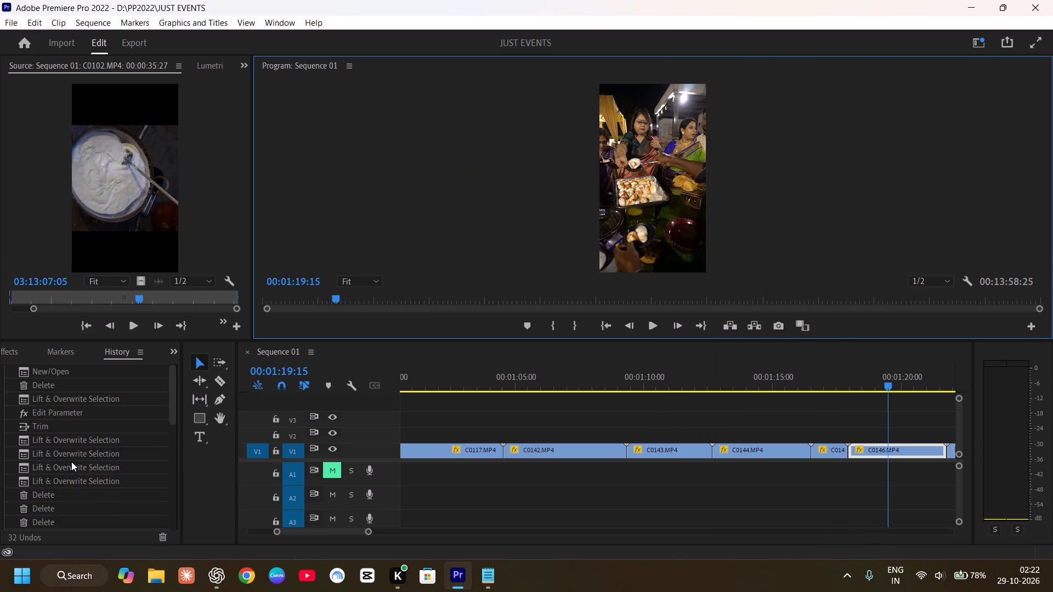
scroll(71, 462, up, 1)
click(64, 354)
click(11, 351)
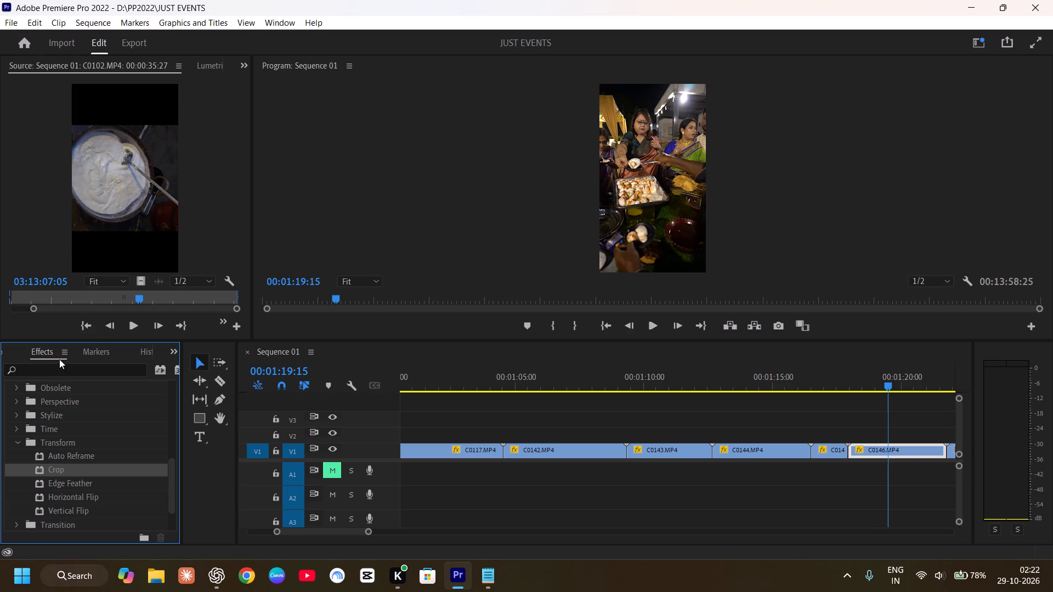
scroll(94, 452, down, 4)
scroll(99, 453, up, 4)
scroll(99, 452, down, 13)
scroll(99, 437, up, 2)
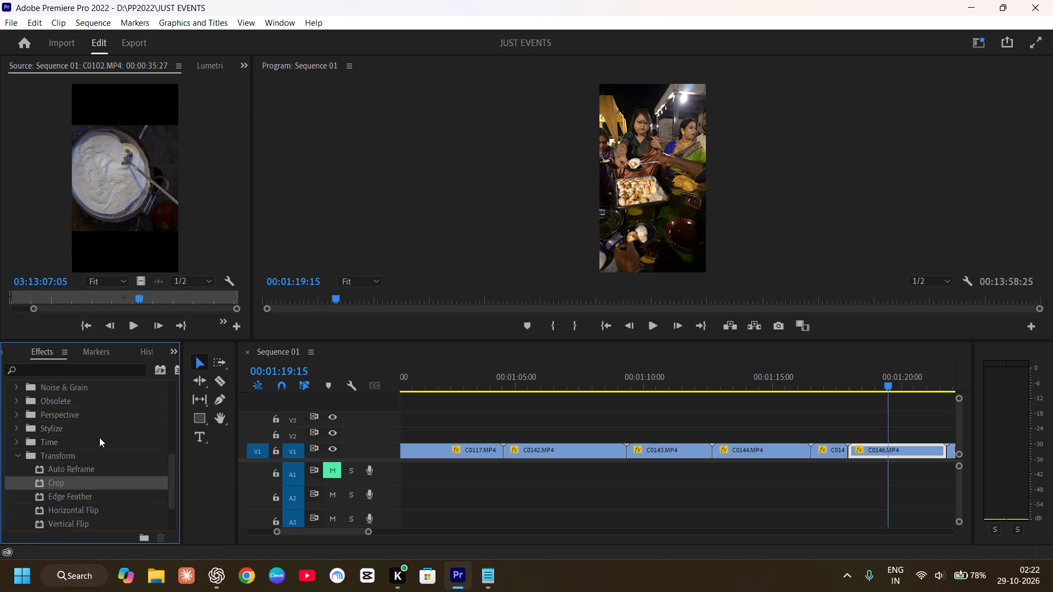
scroll(99, 437, up, 6)
Look back over the earlier clips on track V1, and check the Lumetri Scopes options and video effects for color tools.
click(637, 201)
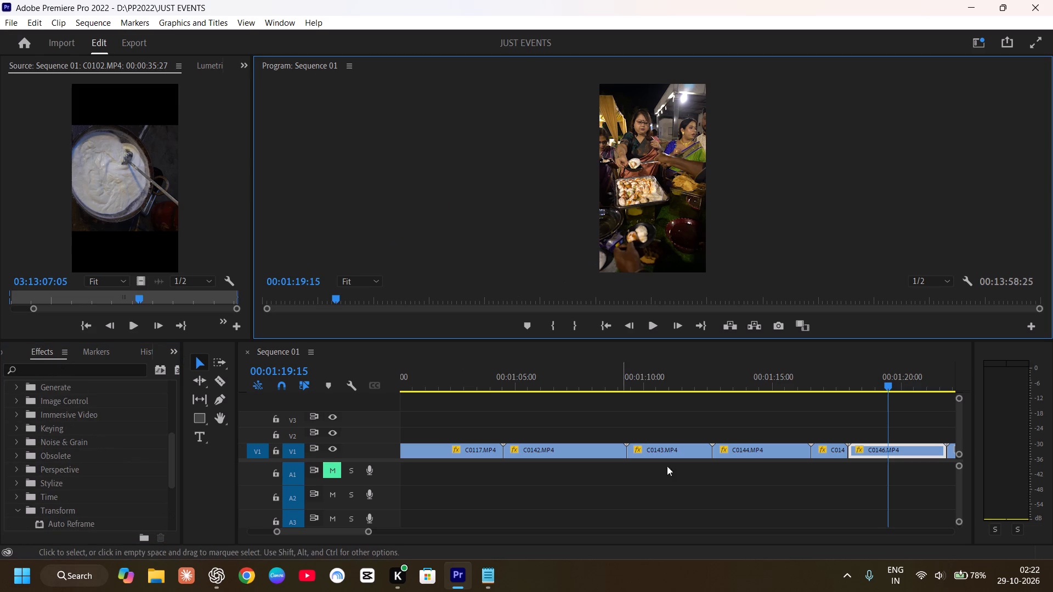
scroll(986, 414, up, 4)
scroll(986, 414, down, 4)
scroll(607, 408, up, 4)
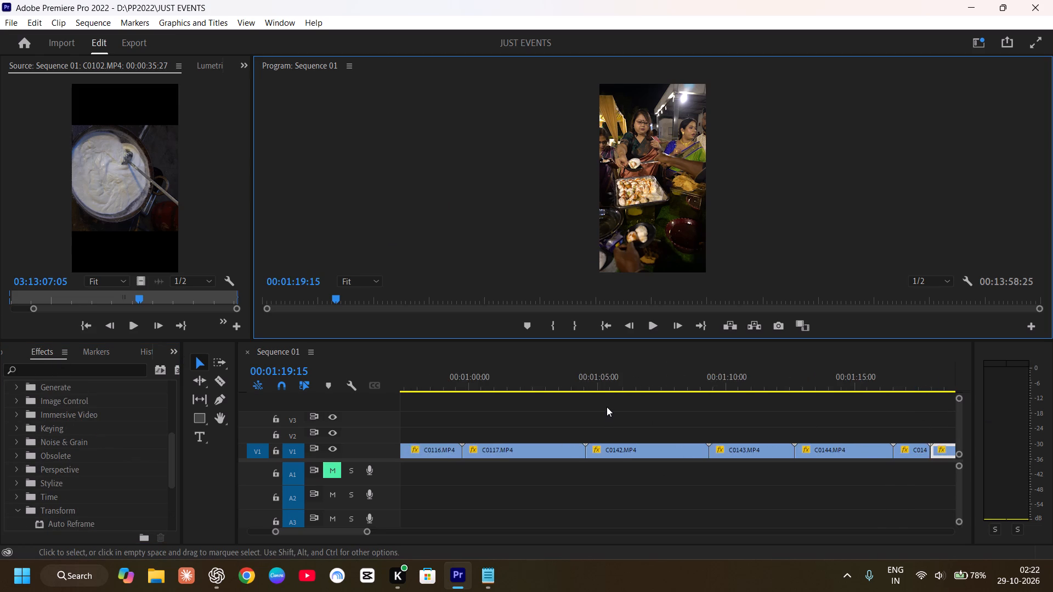
scroll(607, 400, up, 20)
scroll(607, 400, up, 3)
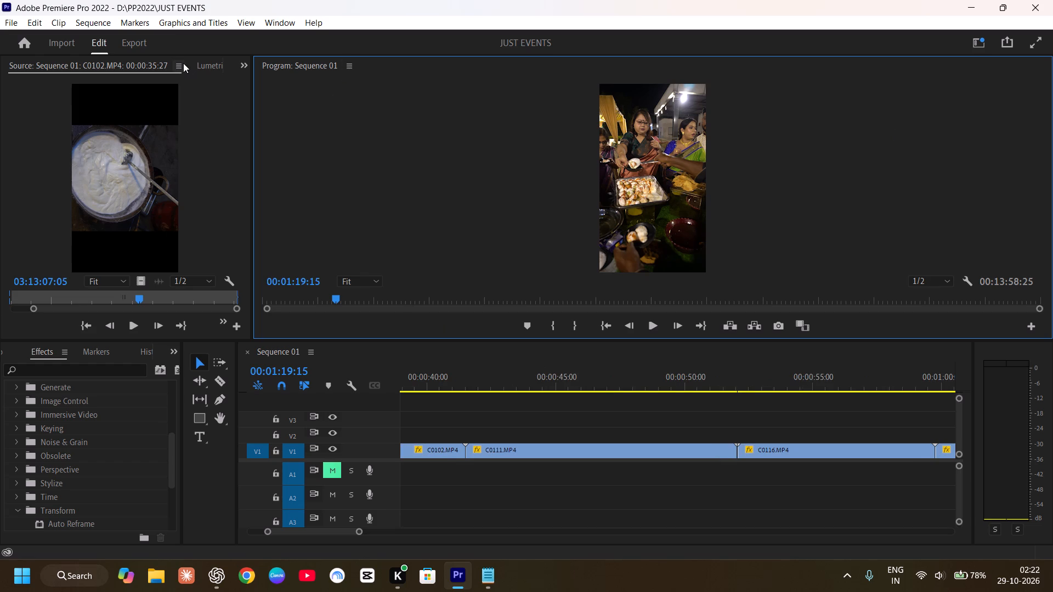
click(202, 62)
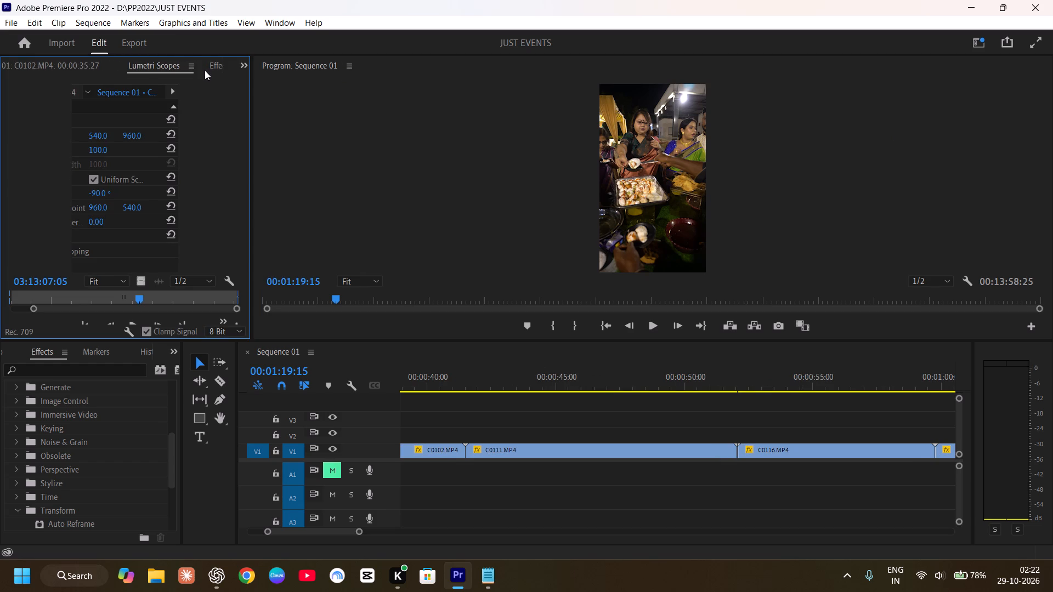
click(194, 62)
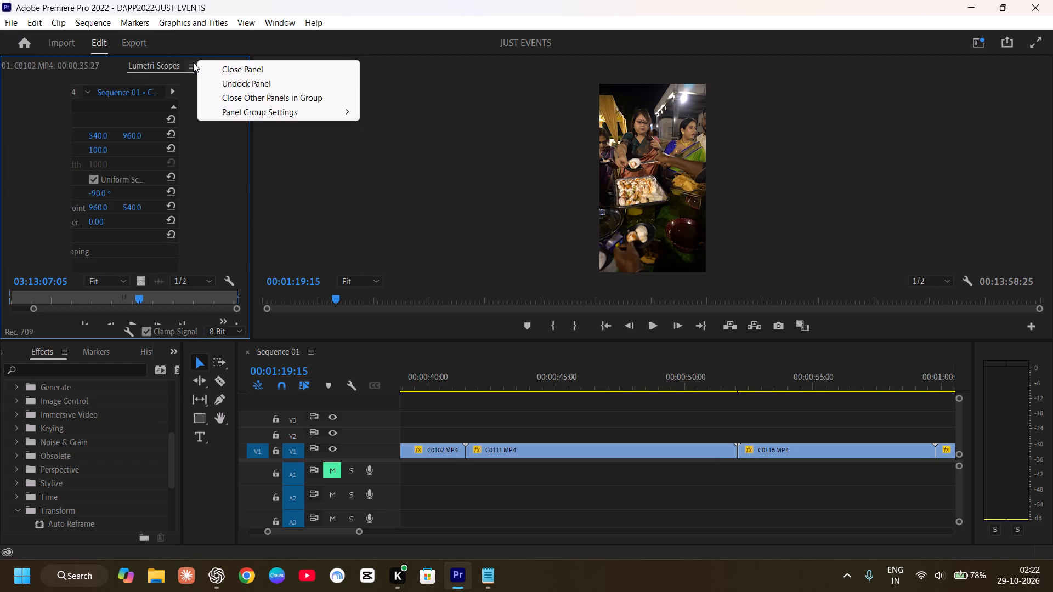
click(193, 62)
scroll(138, 178, down, 4)
scroll(138, 178, up, 4)
scroll(87, 391, down, 8)
scroll(88, 431, up, 14)
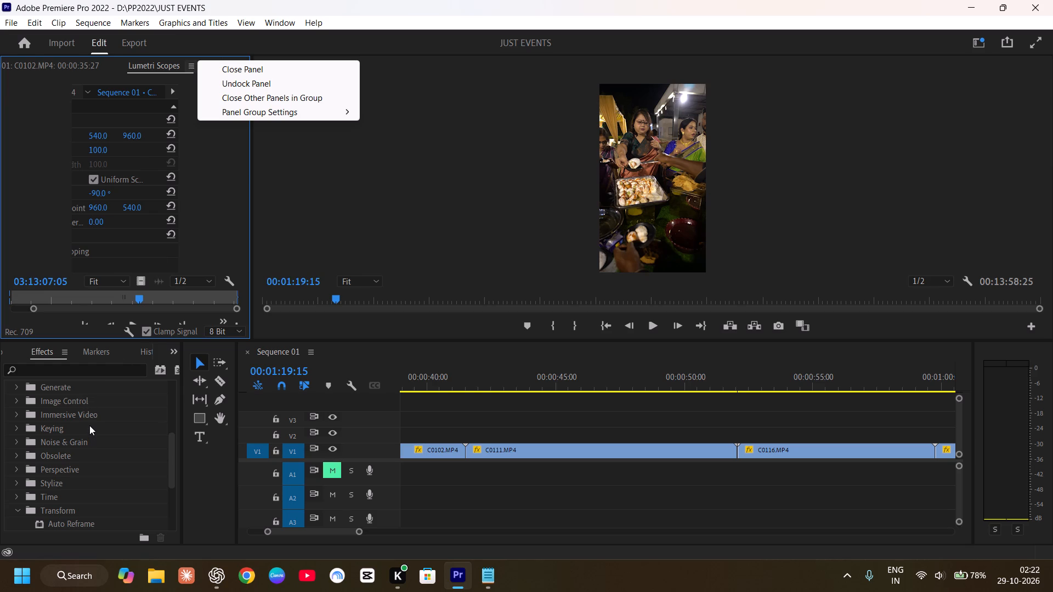
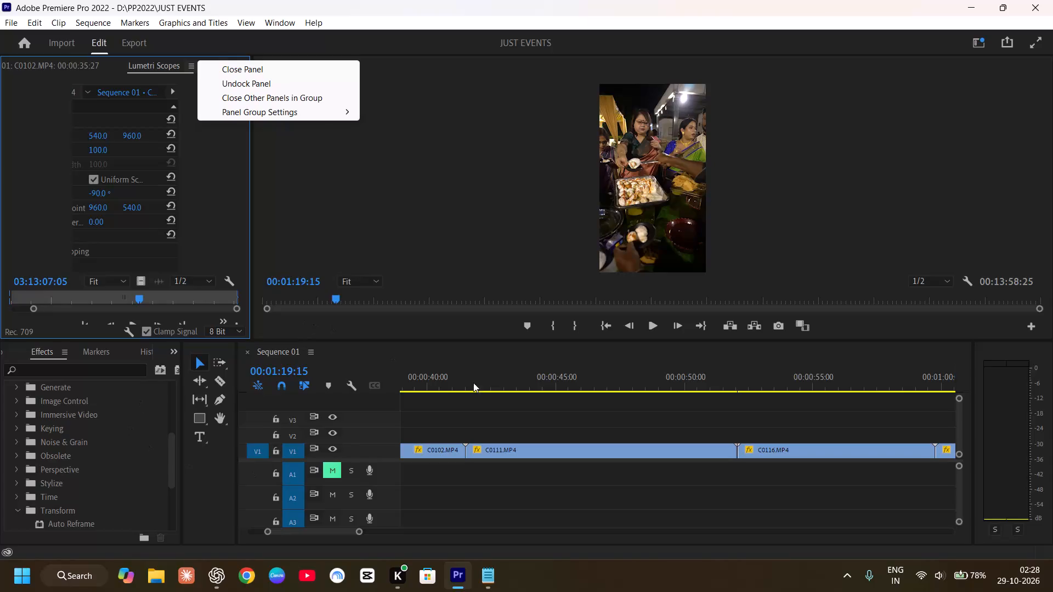
Select the C0111.MP4 clip on track V1, followed by the neighbouring C0116.MP4 clip.
click(537, 455)
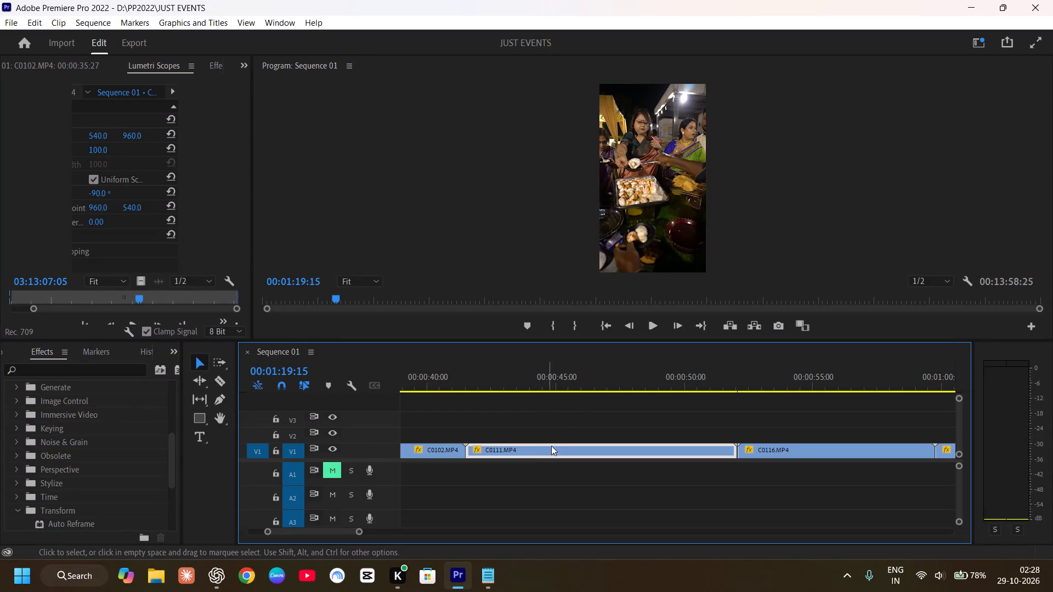
click(789, 452)
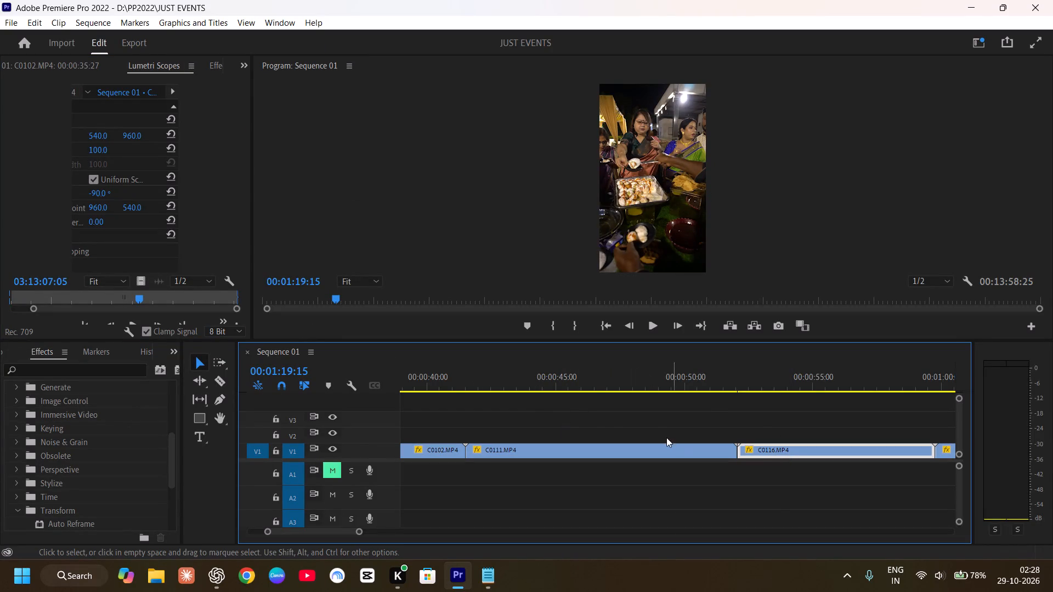
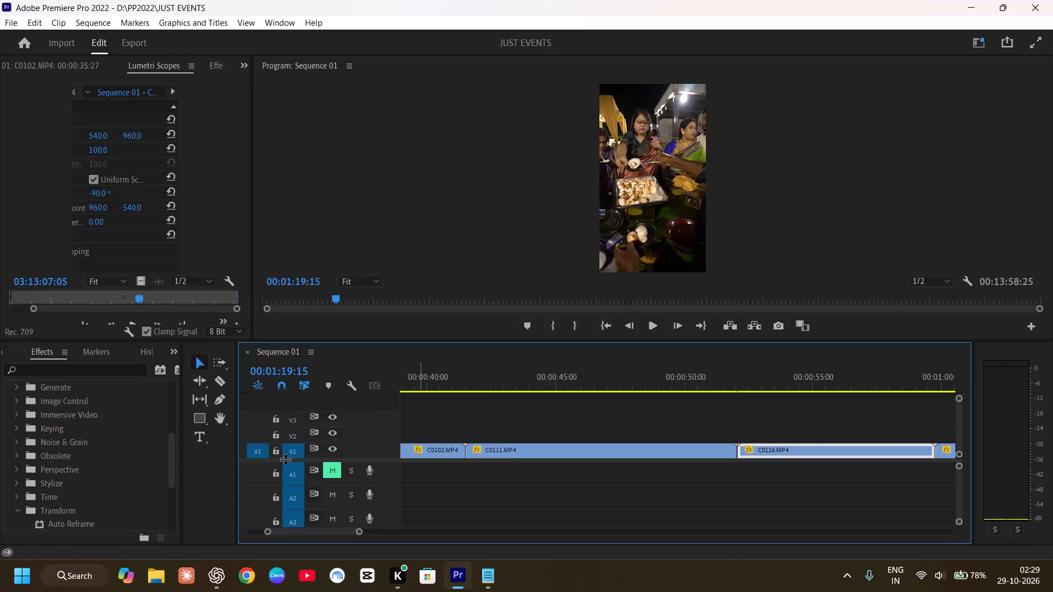
Move the playhead onto the C0147.MP4 clip on track V1, at 00:01:22:21.
drag(313, 530, 337, 533)
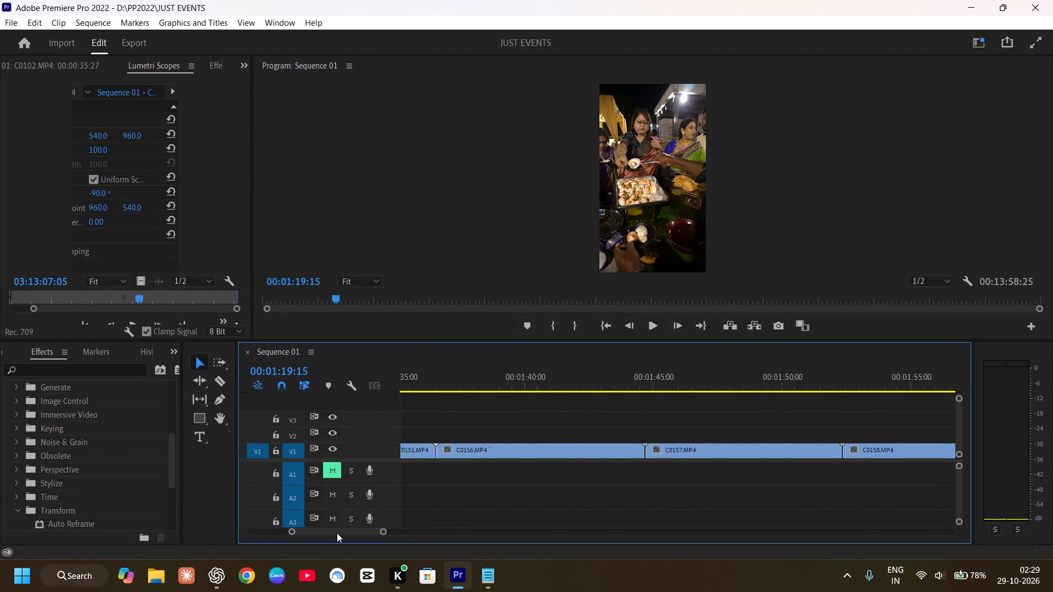
drag(337, 533, 324, 533)
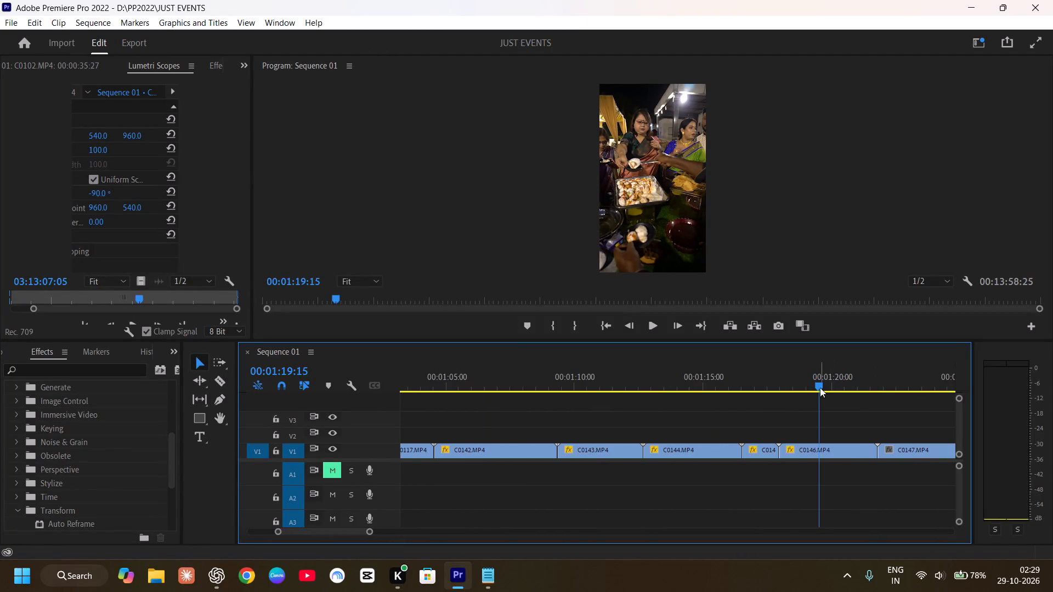
drag(818, 385, 867, 394)
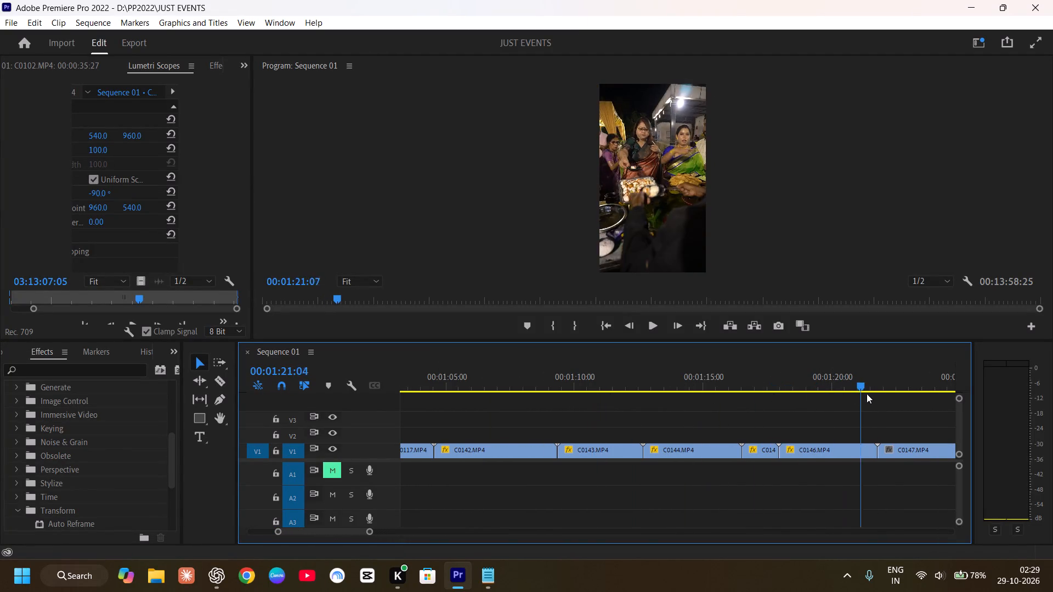
drag(867, 394, 901, 398)
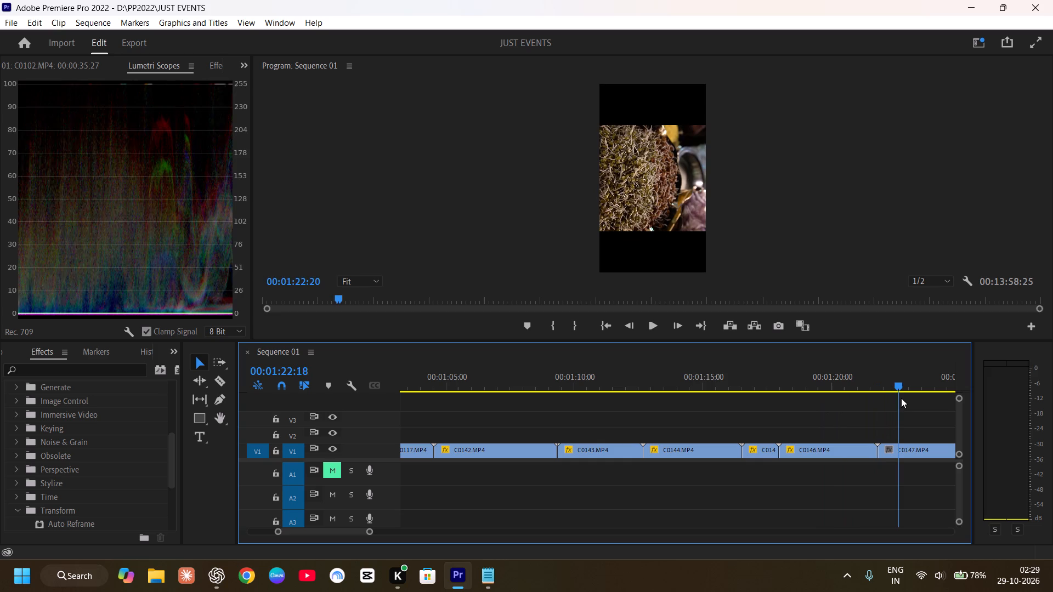
drag(901, 398, 902, 398)
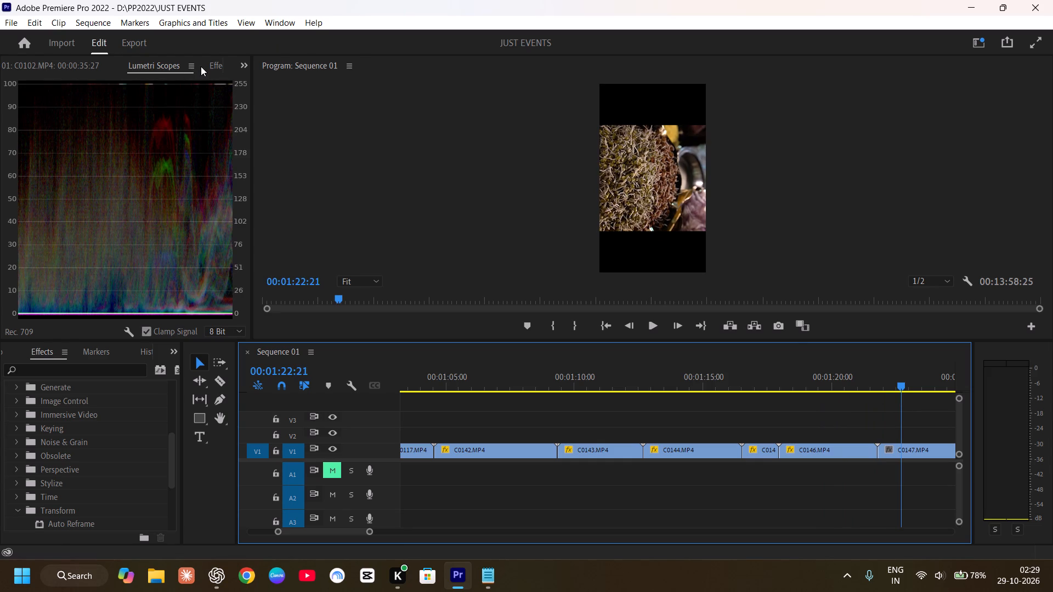
Look through Effect Controls, Lumetri Scopes and the effects list for adjustment tools, with the C0143.MP4 clip selected.
click(209, 66)
click(240, 64)
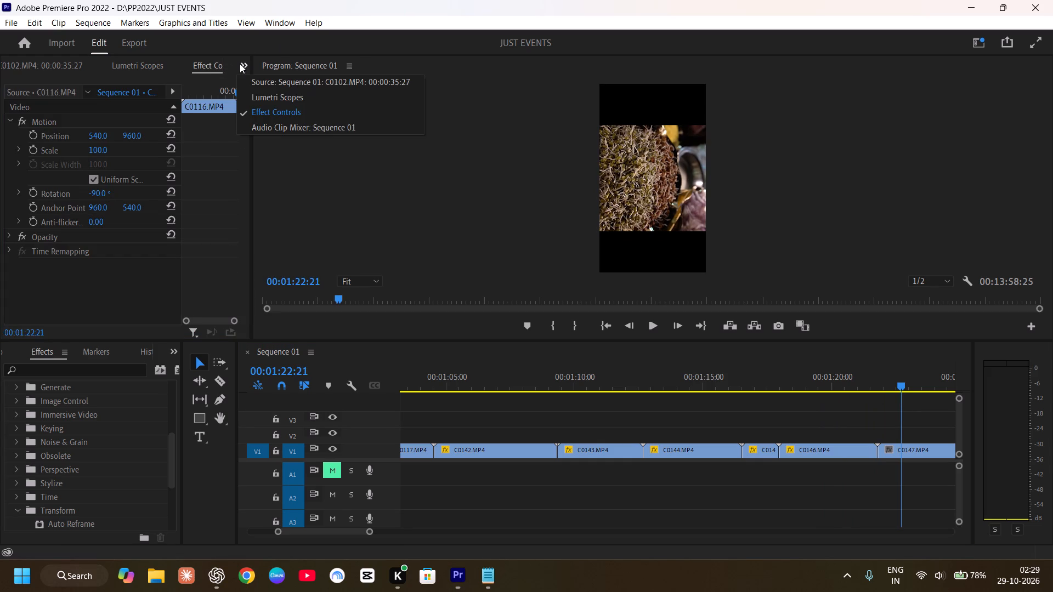
click(248, 64)
triple_click(247, 64)
click(145, 66)
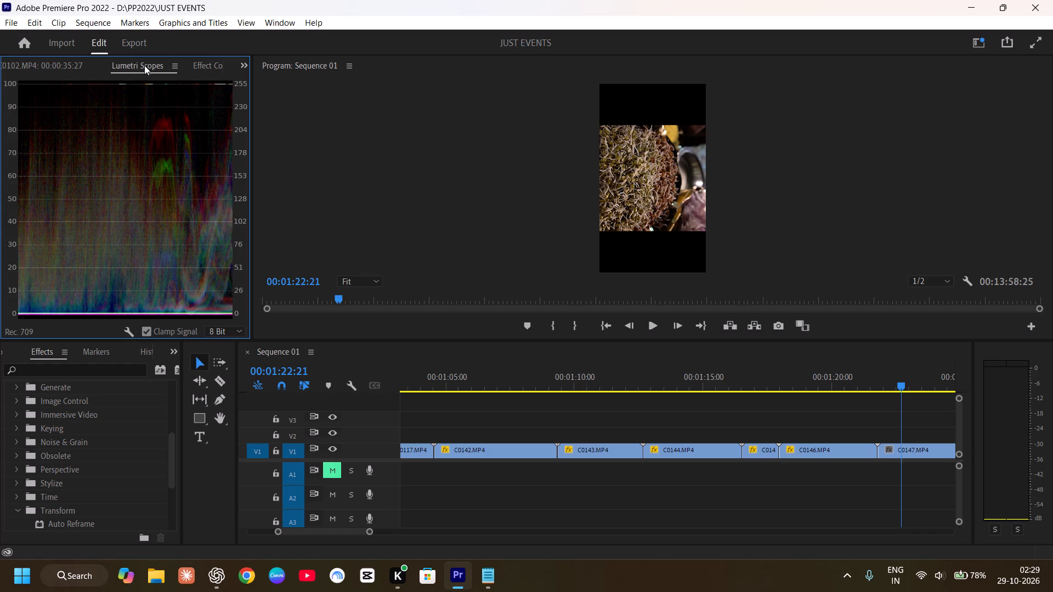
scroll(117, 448, up, 8)
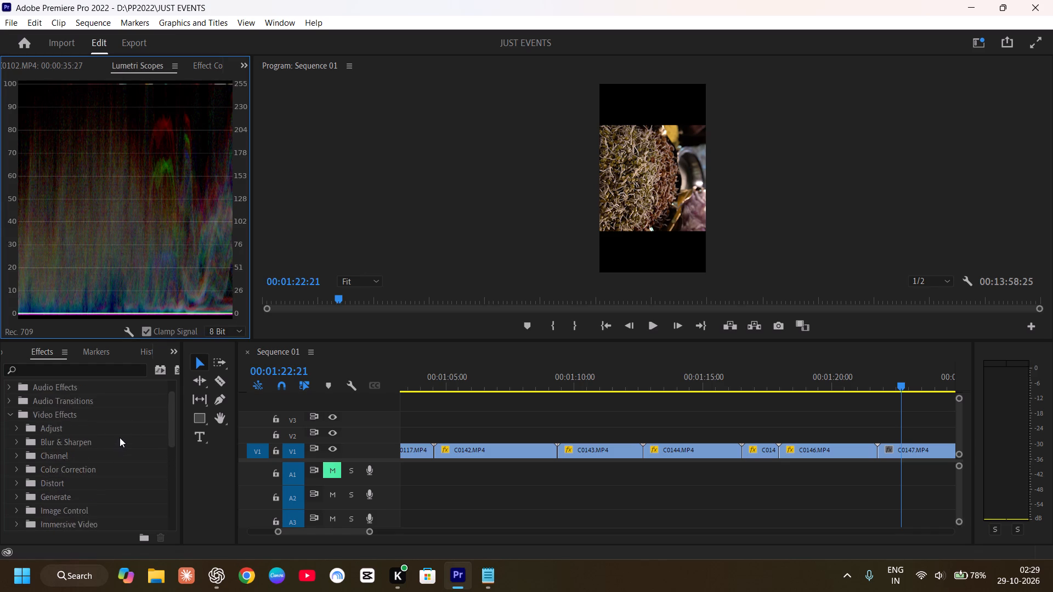
scroll(120, 437, up, 12)
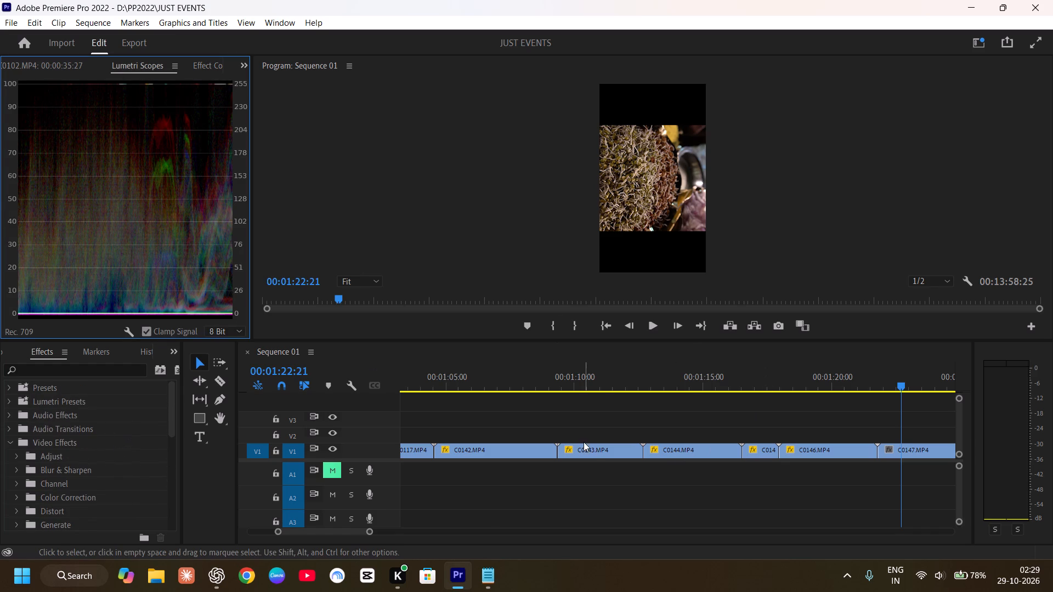
click(584, 442)
click(592, 452)
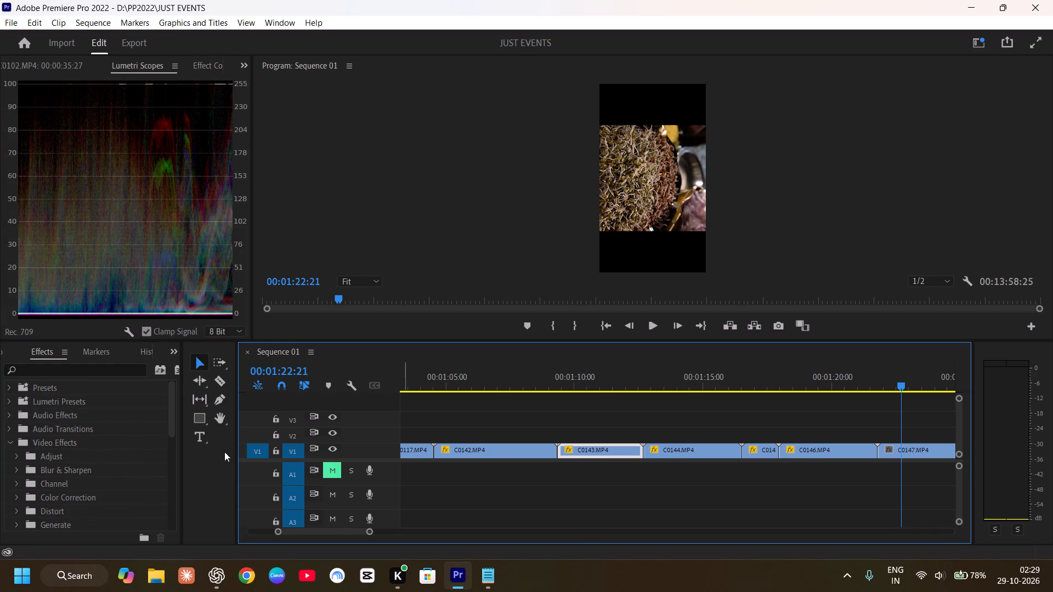
scroll(124, 448, up, 5)
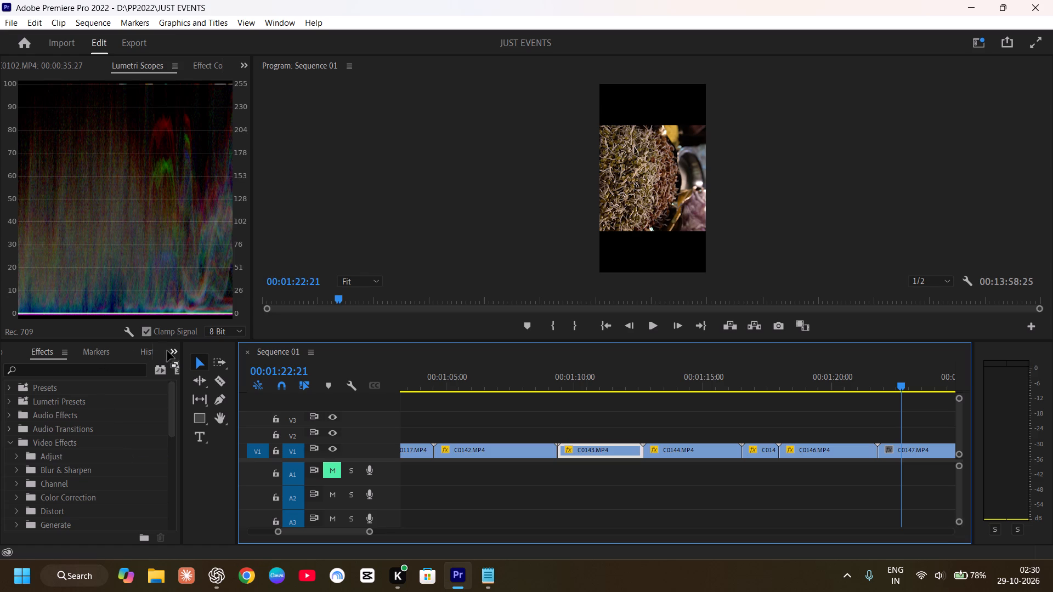
click(173, 350)
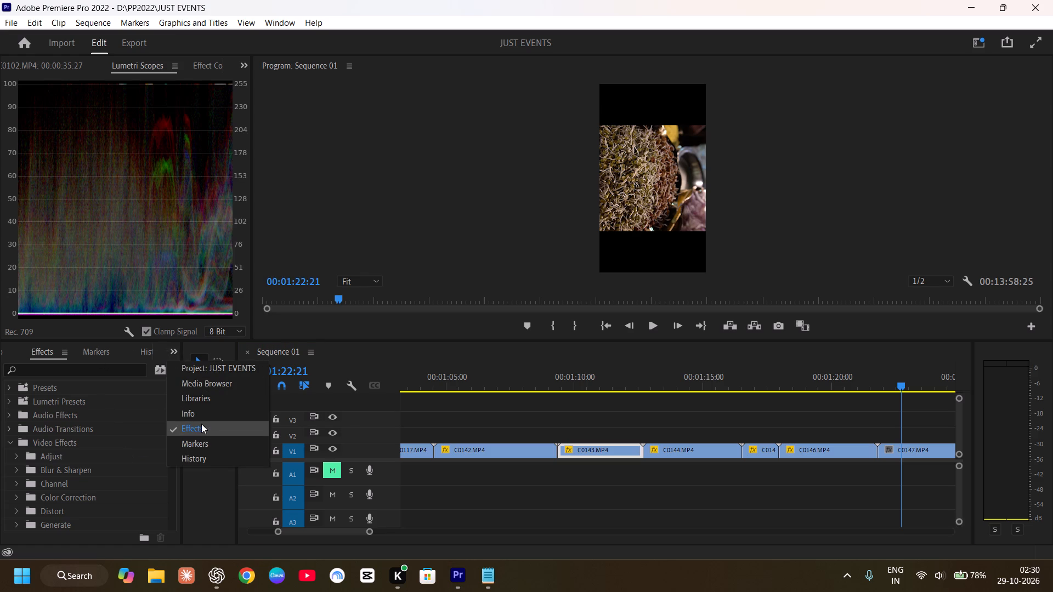
click(126, 199)
click(160, 193)
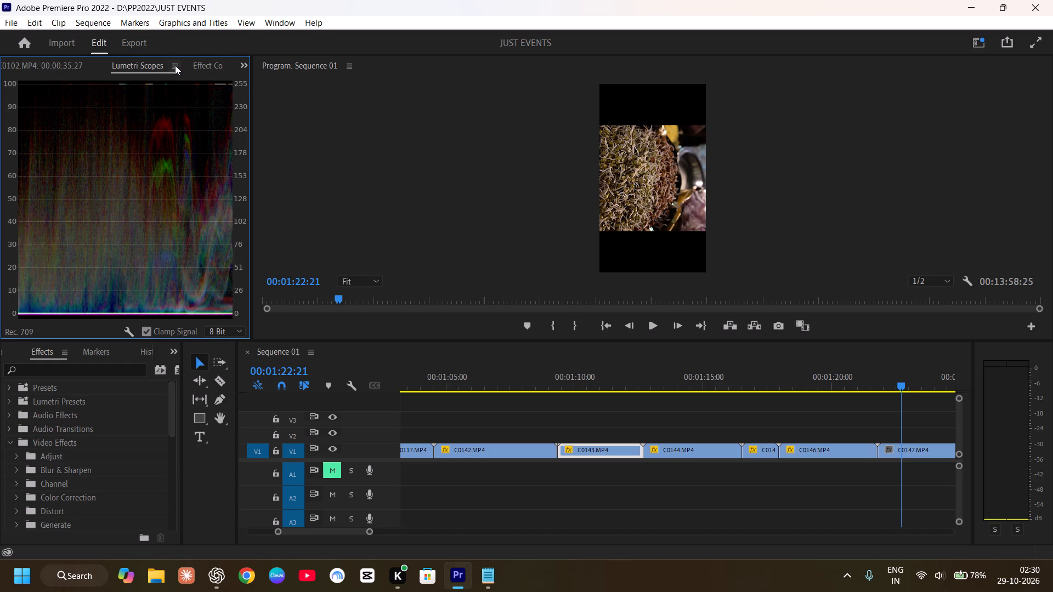
click(175, 65)
click(143, 201)
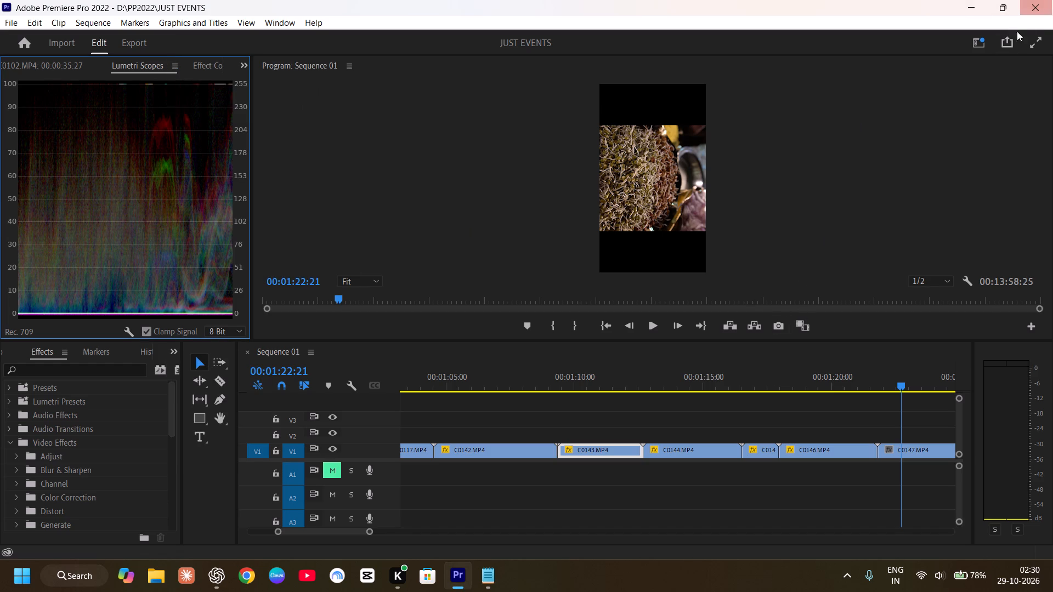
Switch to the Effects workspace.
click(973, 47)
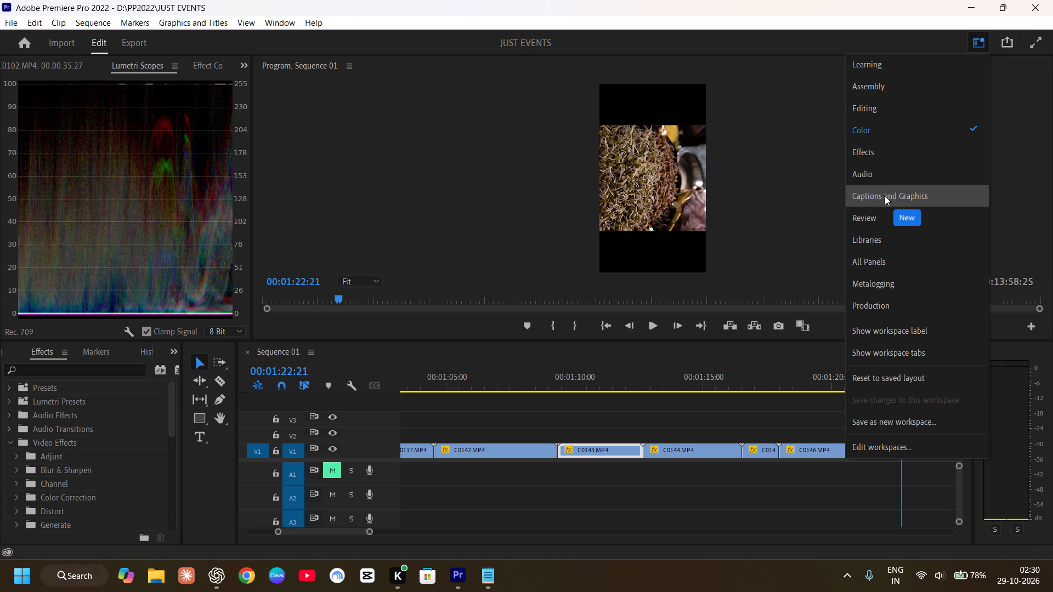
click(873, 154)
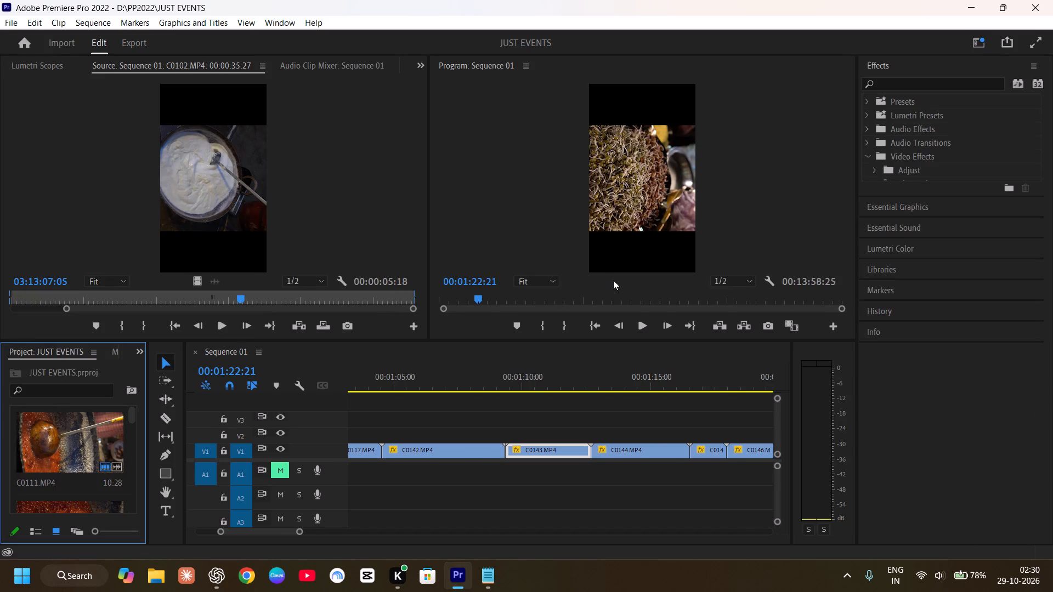
Switch to the Editing workspace.
click(978, 47)
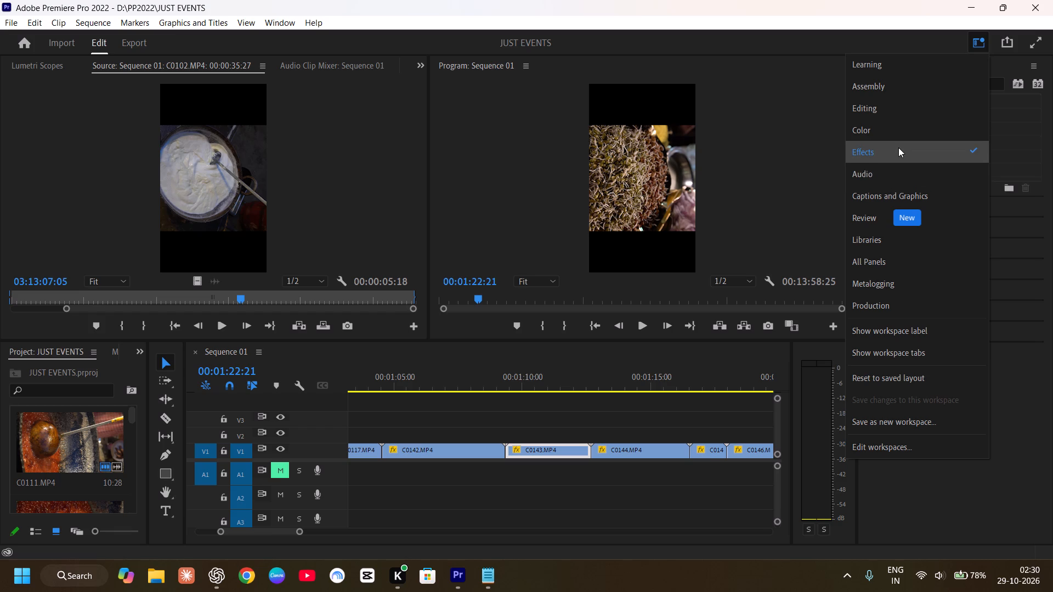
click(913, 111)
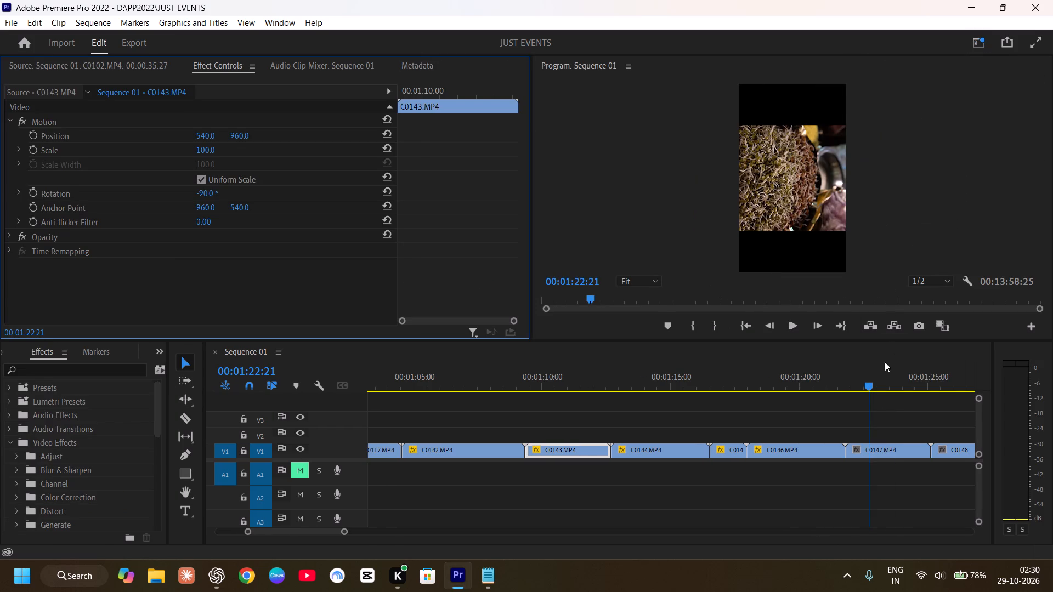
Set the Rotation of the C0147.MP4 clip on track V1 to -90°.
click(875, 454)
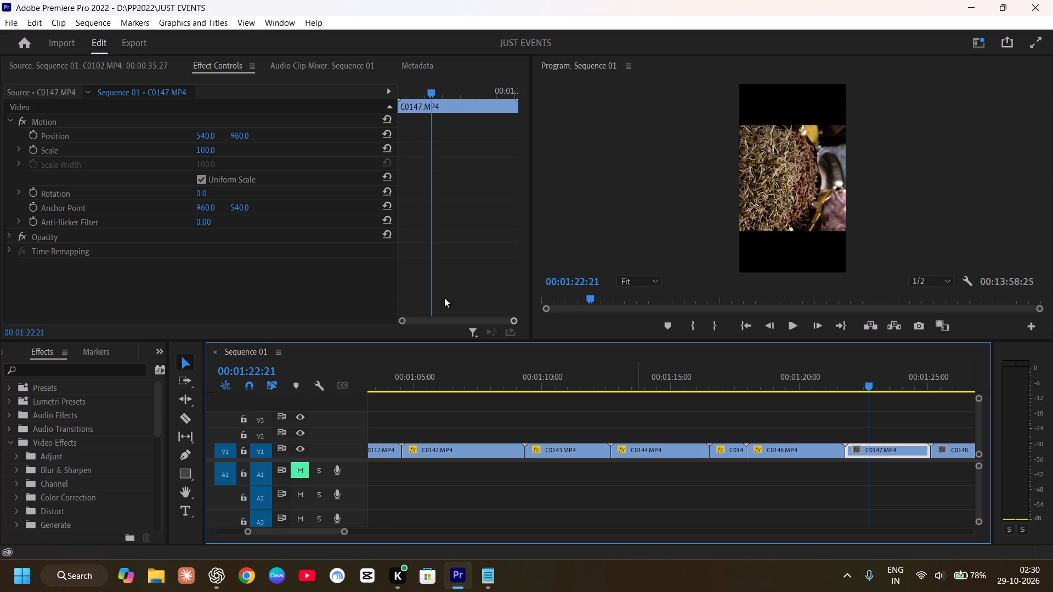
click(200, 190)
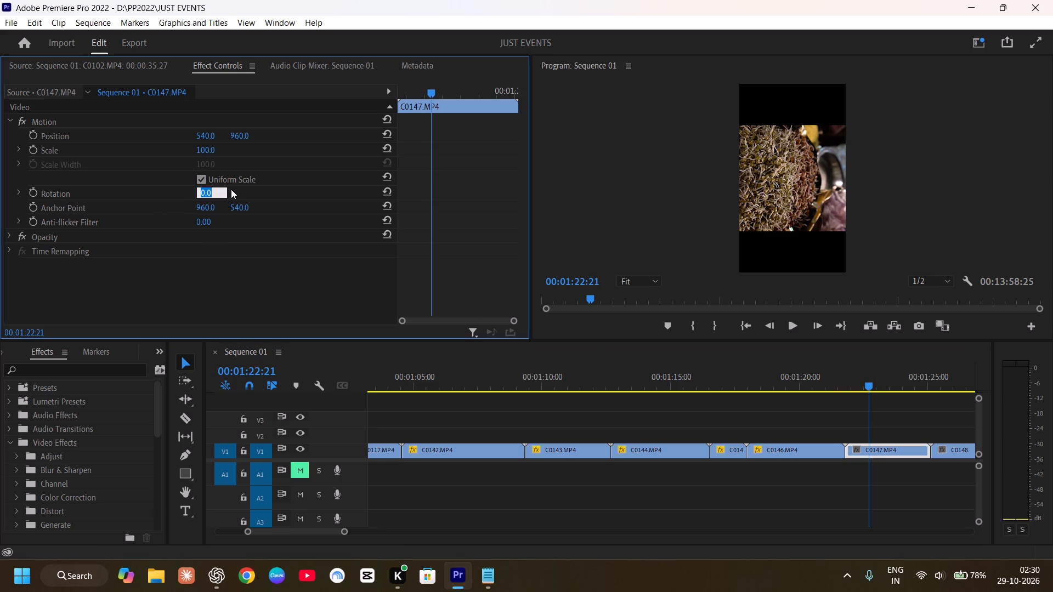
key(minus)
text(900)
key(Return)
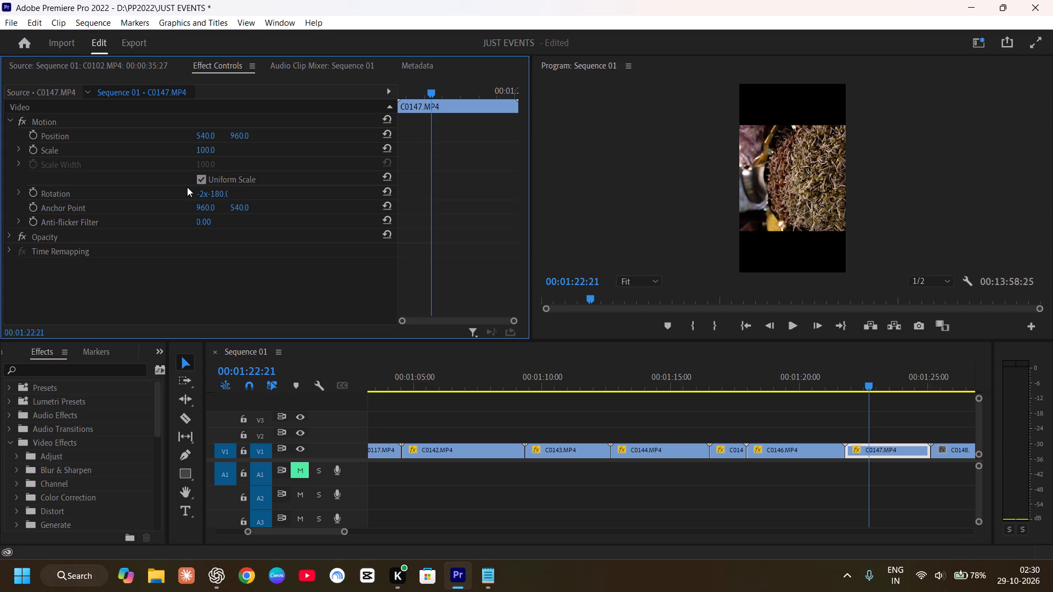
click(201, 191)
key(BackSpace)
key(minus)
text(90)
key(Return)
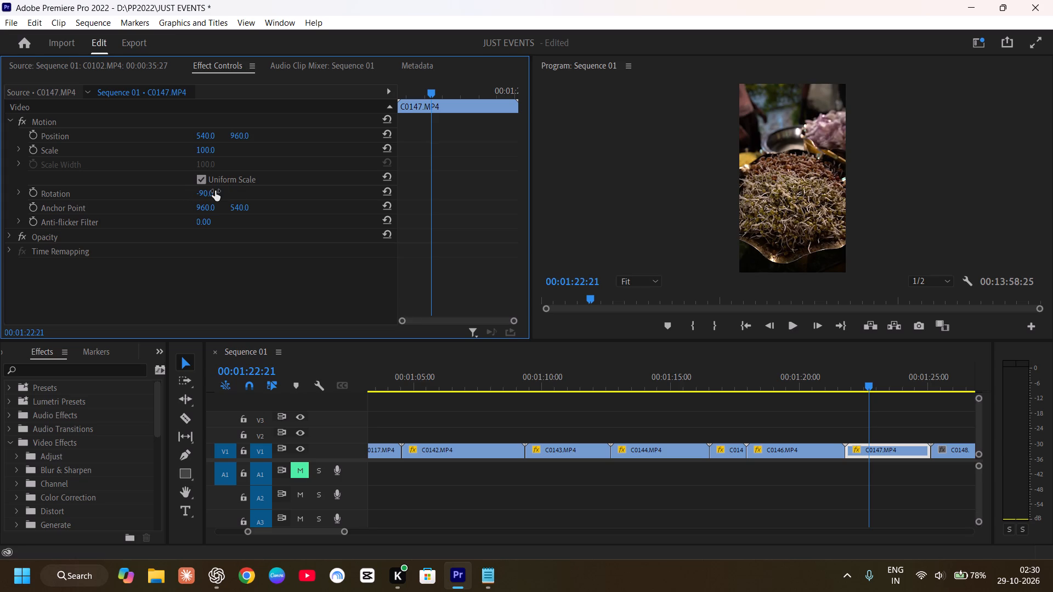
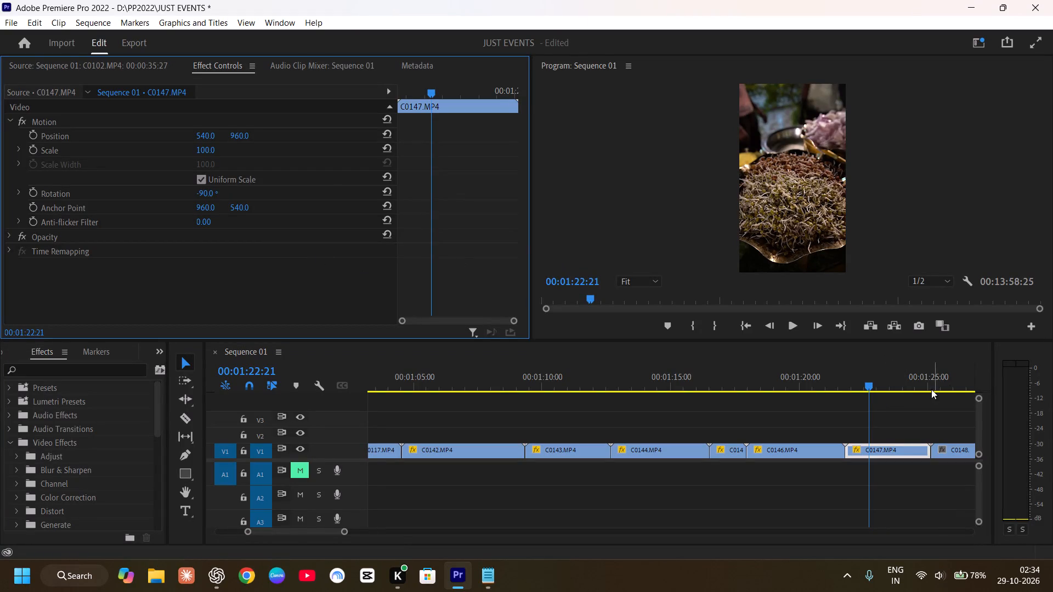
Set the Rotation of the C0148.MP4 clip on track V1 to -90°.
drag(869, 384, 905, 383)
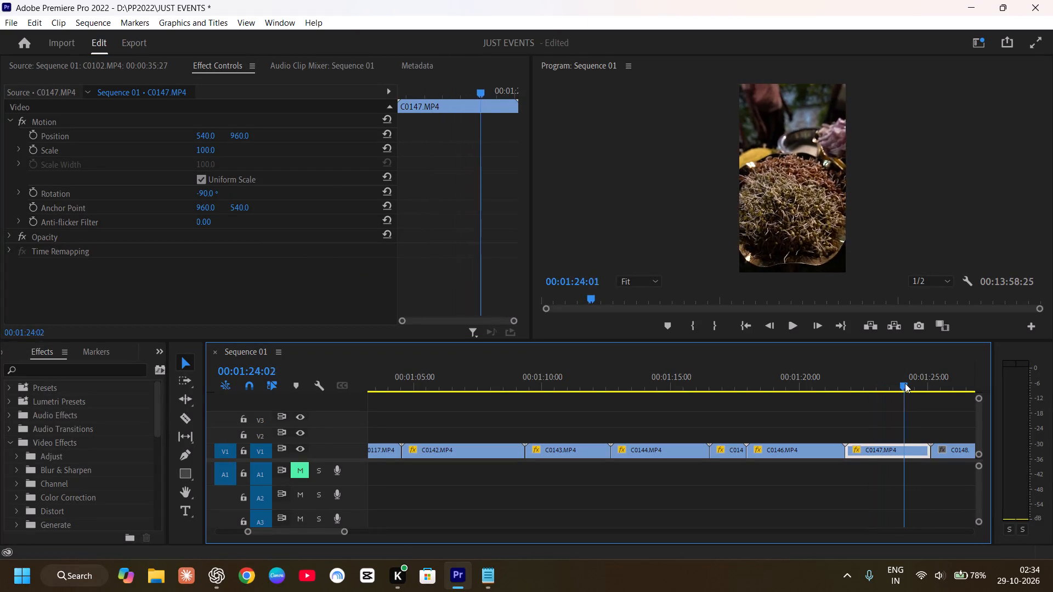
drag(905, 383, 950, 384)
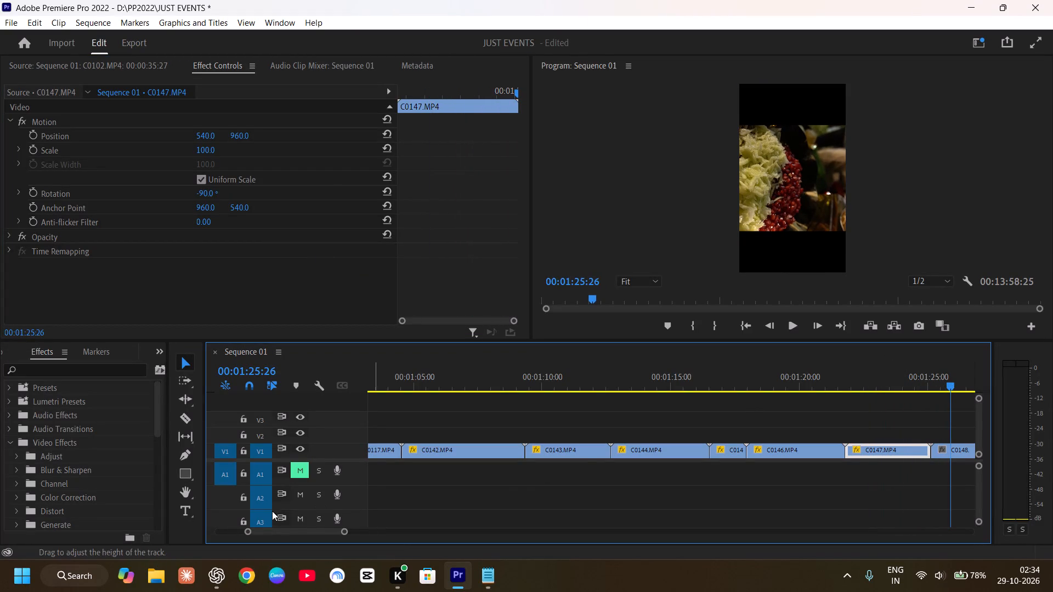
drag(274, 531, 284, 528)
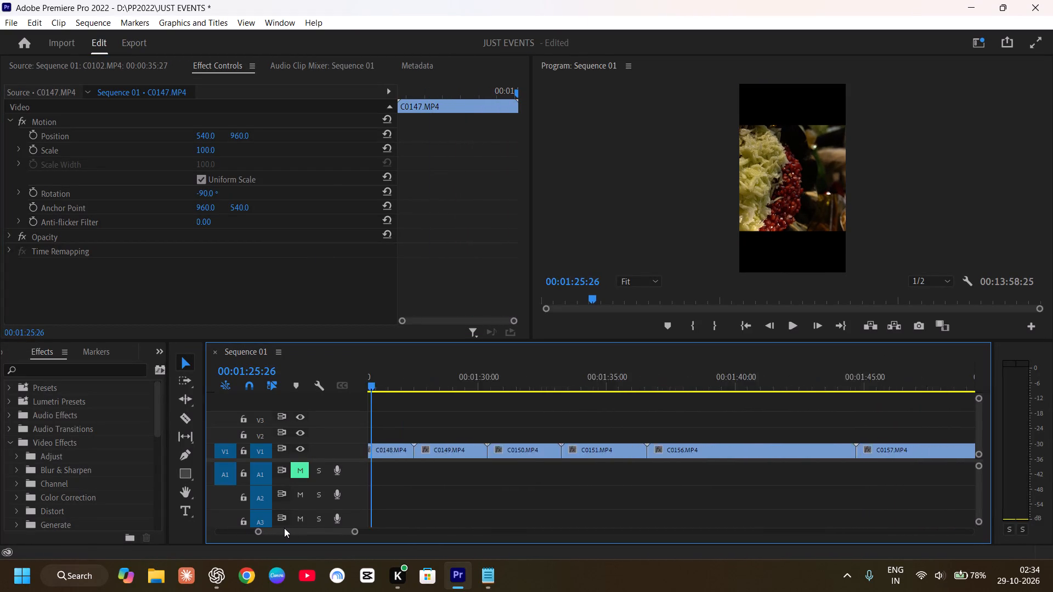
drag(284, 528, 281, 528)
click(561, 454)
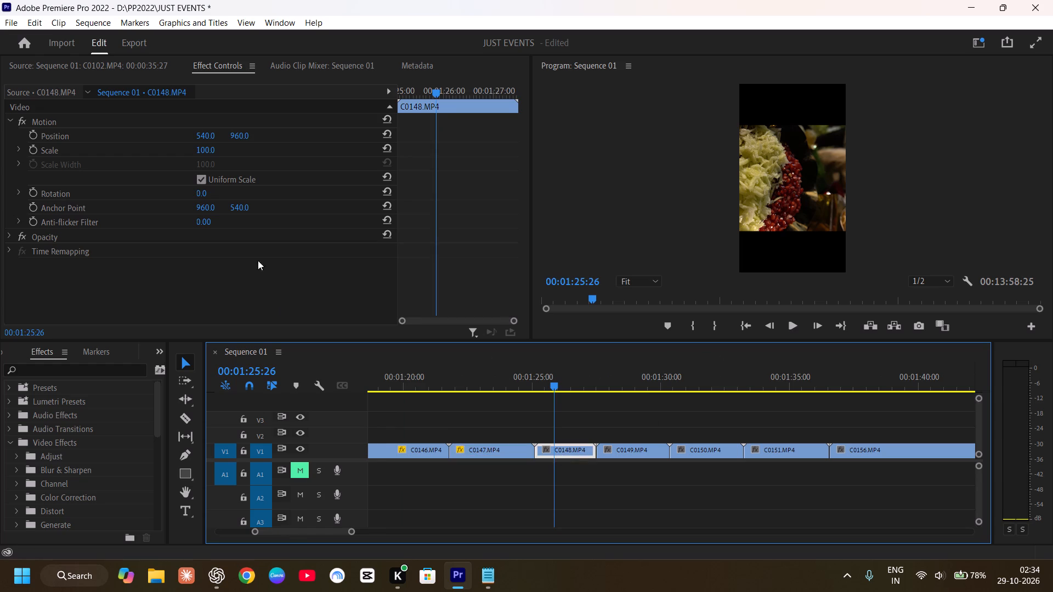
click(204, 193)
click(211, 191)
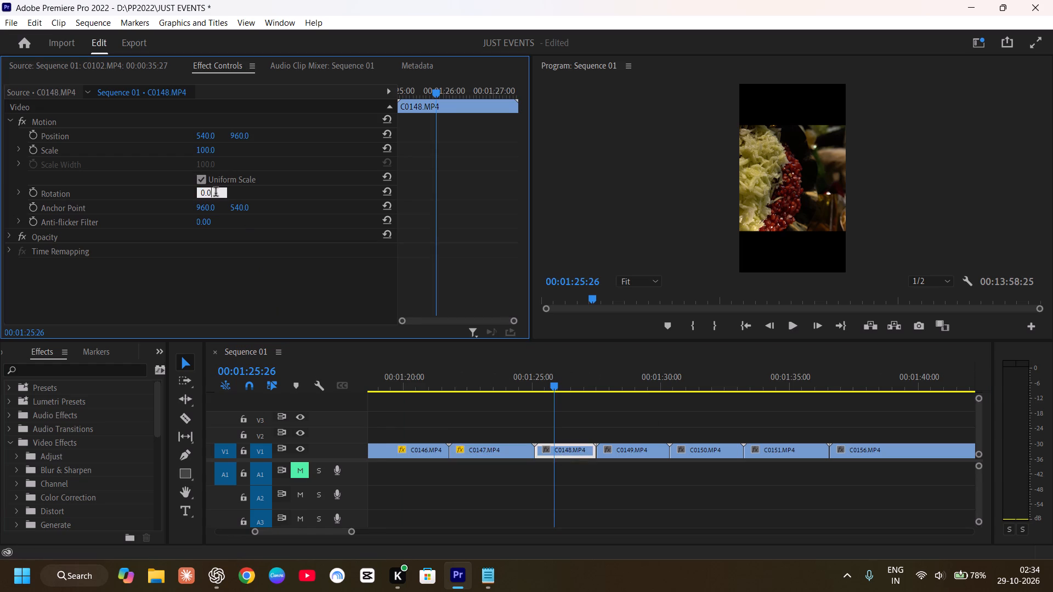
key(BackSpace)
key(BackSpace)
key(BackSpace)
text(-90)
key(Return)
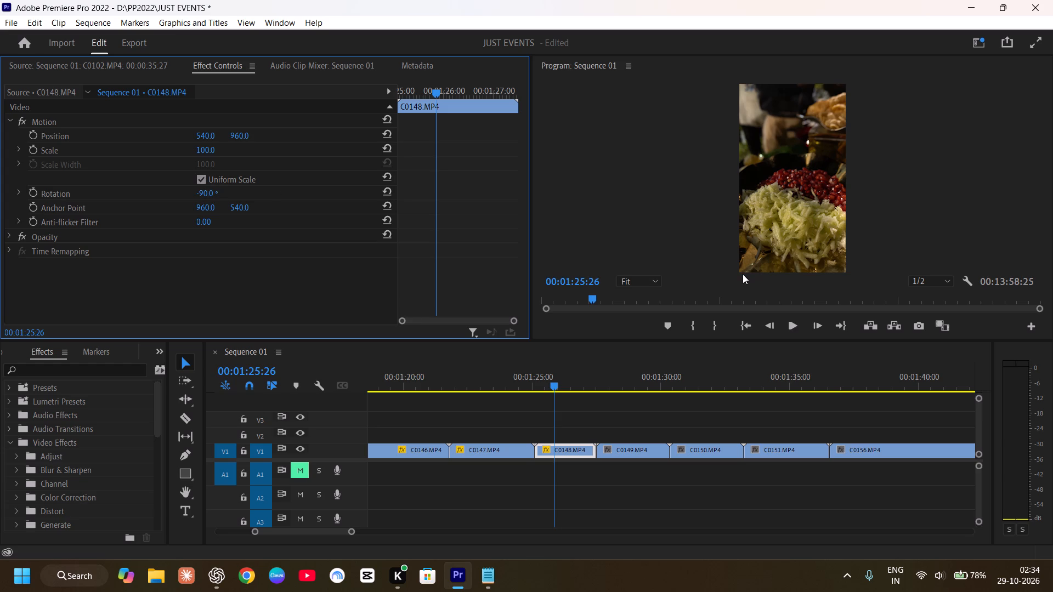
Examine the rotated C0148.MP4 frame in a full-screen preview, and return to the editing layout.
click(1031, 37)
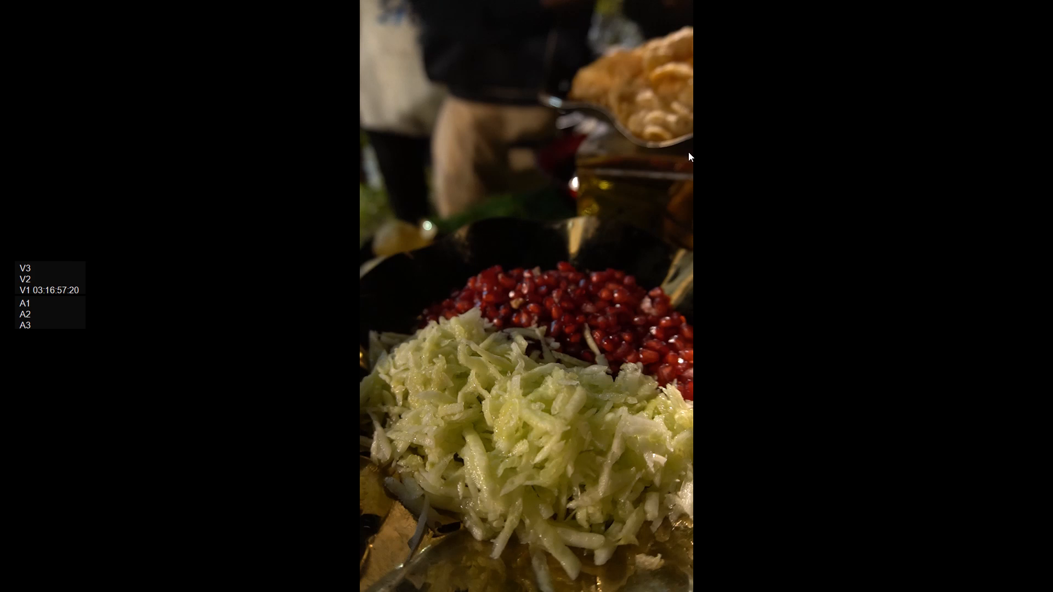
click(688, 152)
click(476, 228)
click(501, 283)
click(24, 301)
click(41, 293)
click(78, 287)
right_click(490, 128)
click(490, 128)
key(Escape)
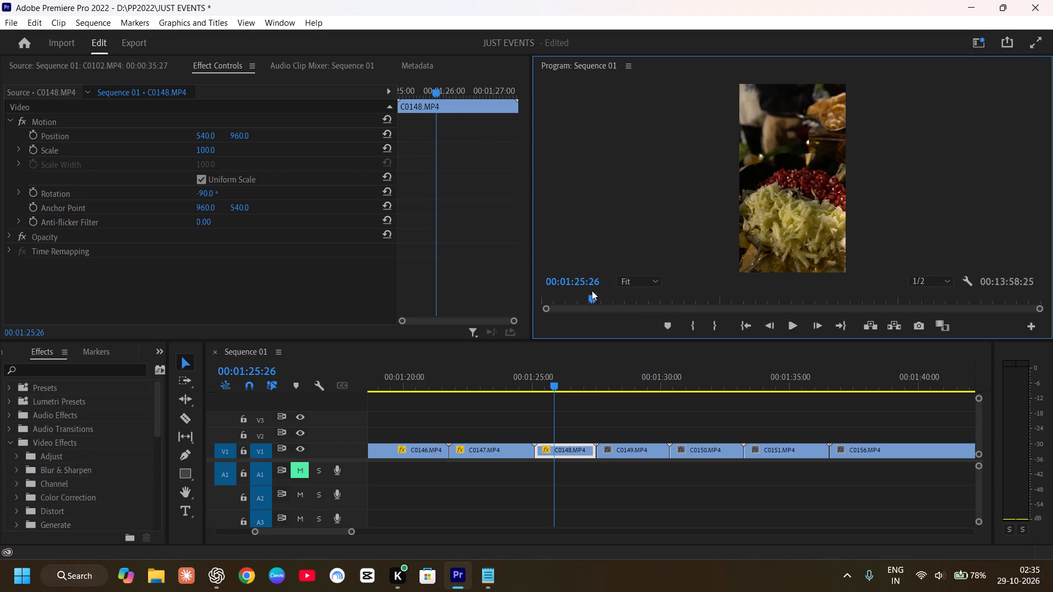
Scrub through the clips on V1 and play back the cut from C0117.MP4 into C0142.MP4 to check their orientation.
drag(556, 380, 418, 395)
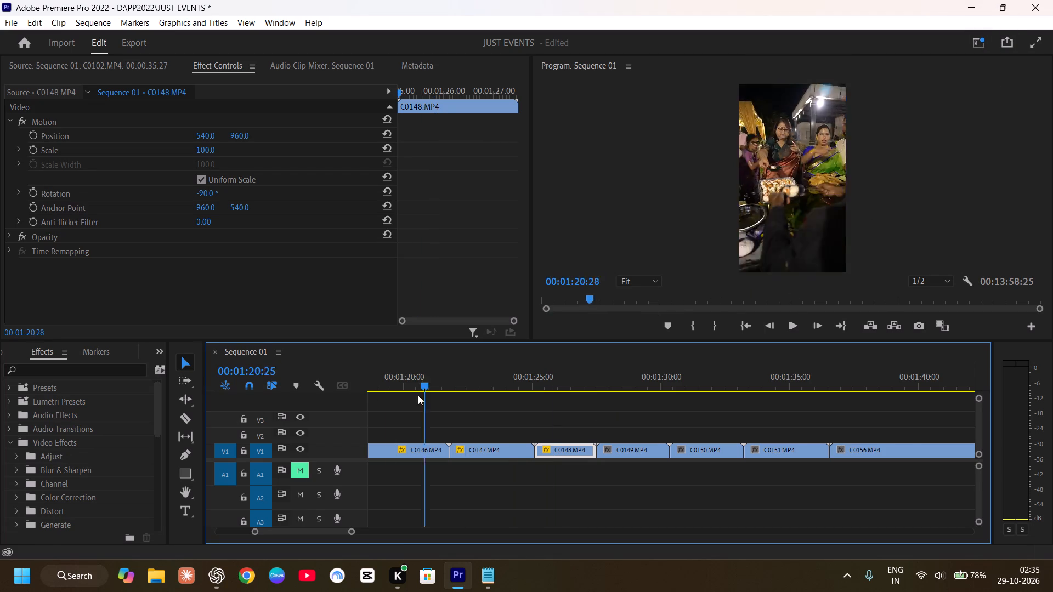
drag(418, 395, 857, 396)
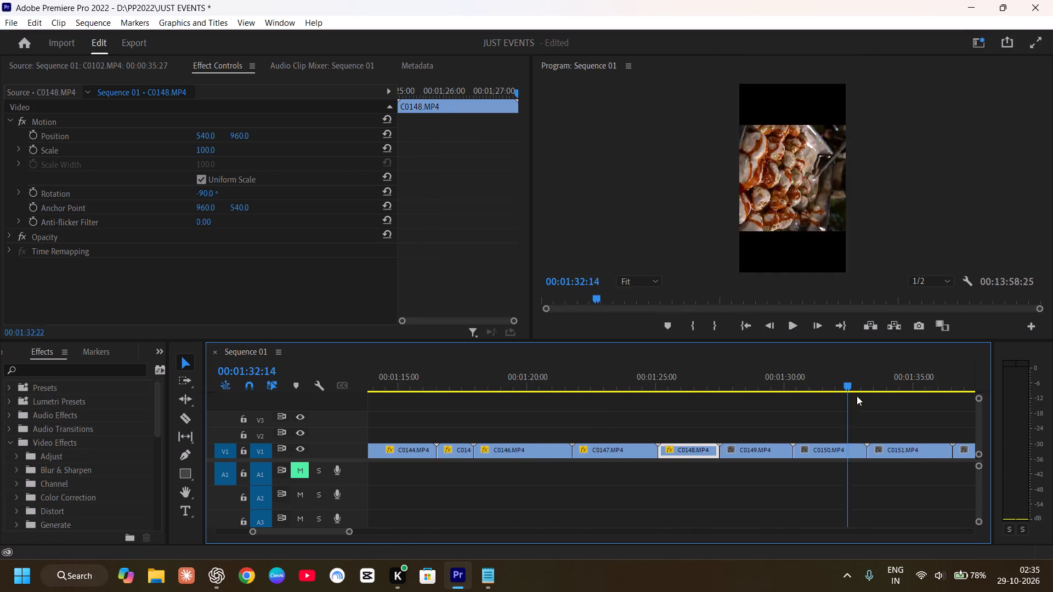
drag(857, 396, 101, 385)
click(788, 329)
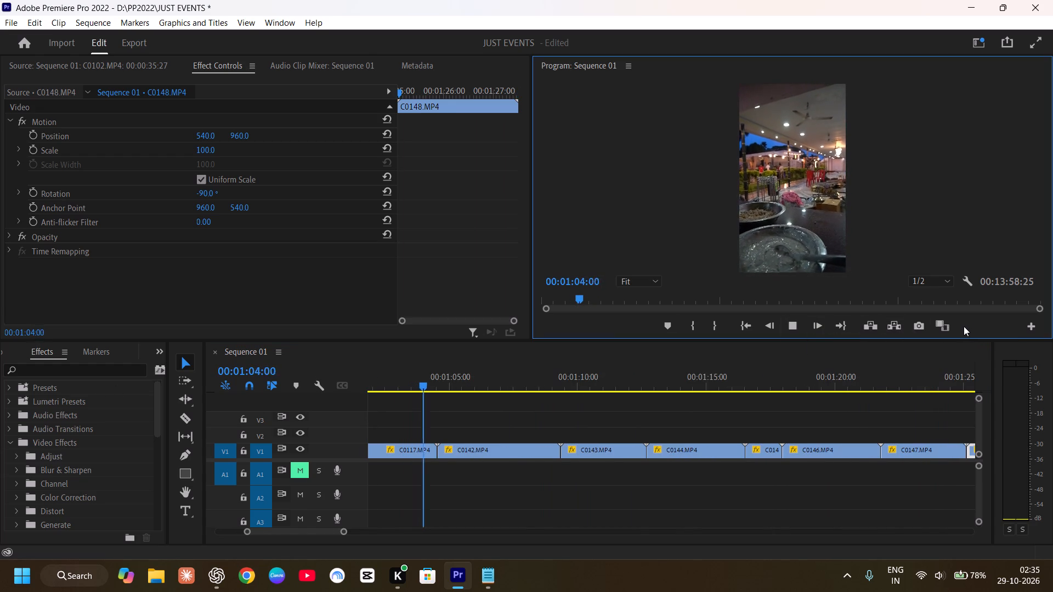
click(792, 326)
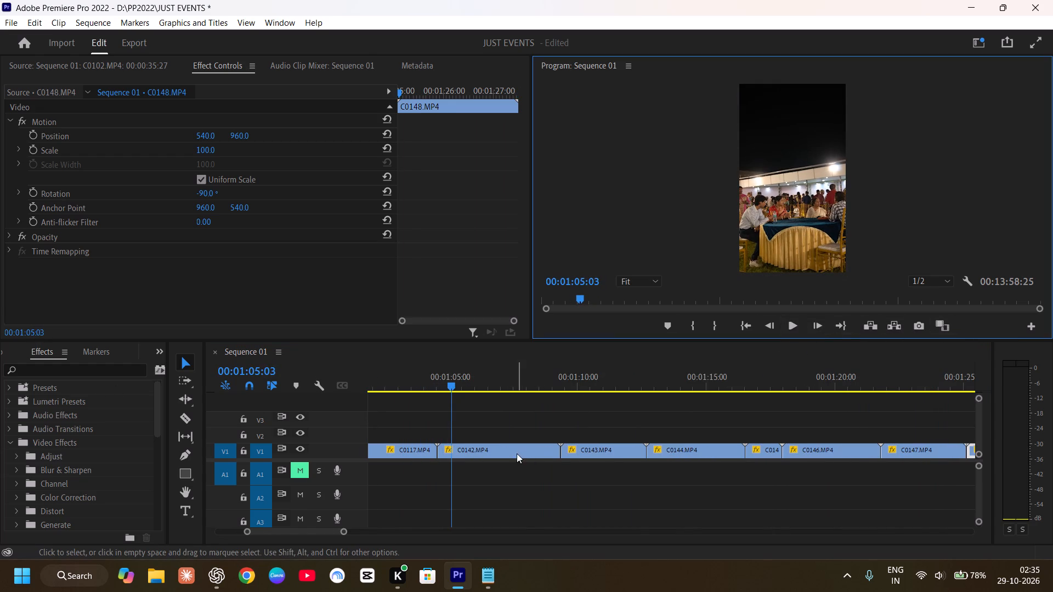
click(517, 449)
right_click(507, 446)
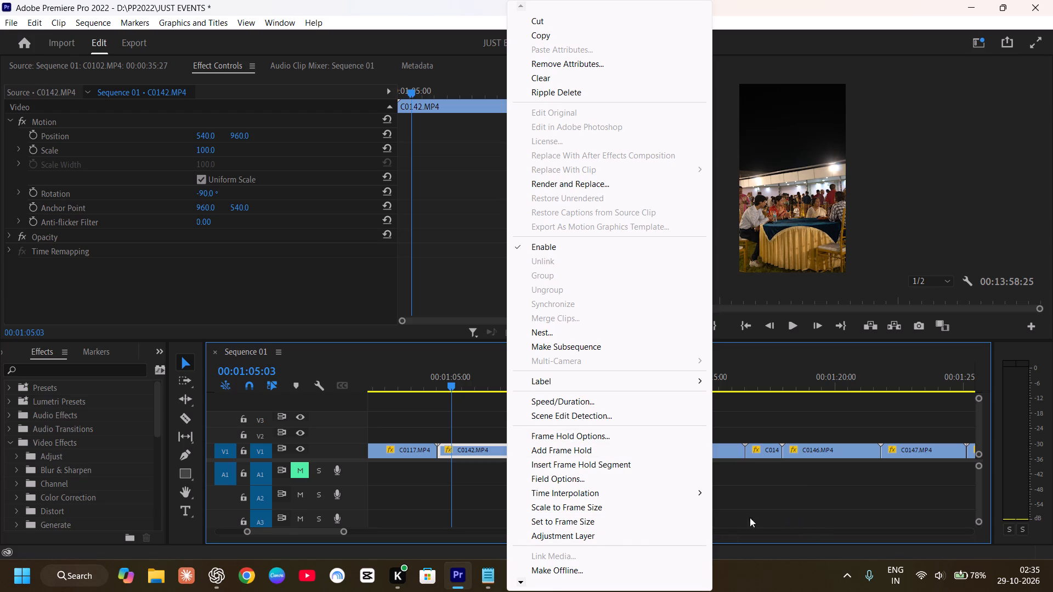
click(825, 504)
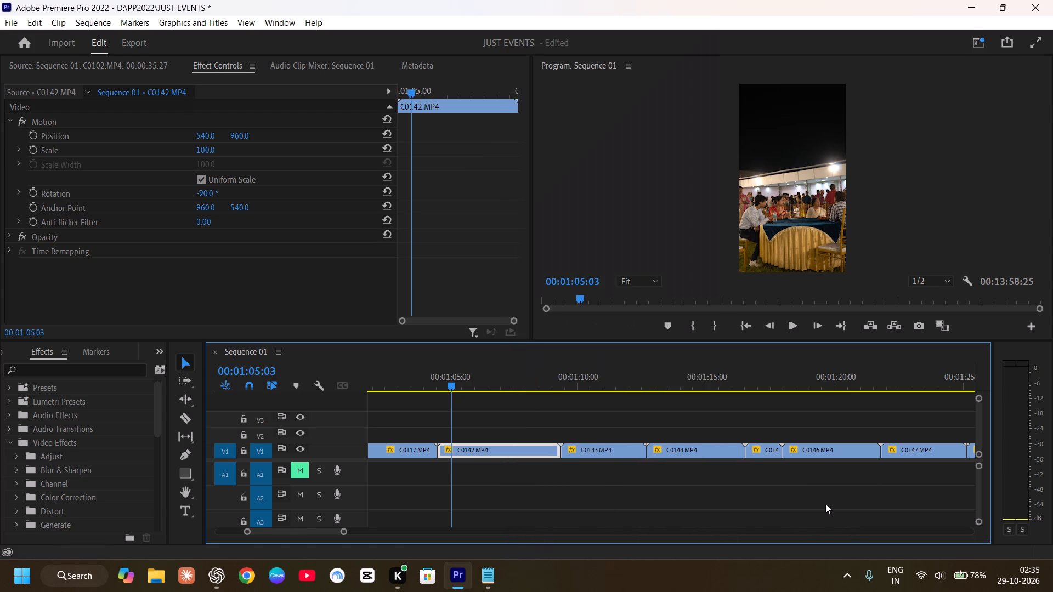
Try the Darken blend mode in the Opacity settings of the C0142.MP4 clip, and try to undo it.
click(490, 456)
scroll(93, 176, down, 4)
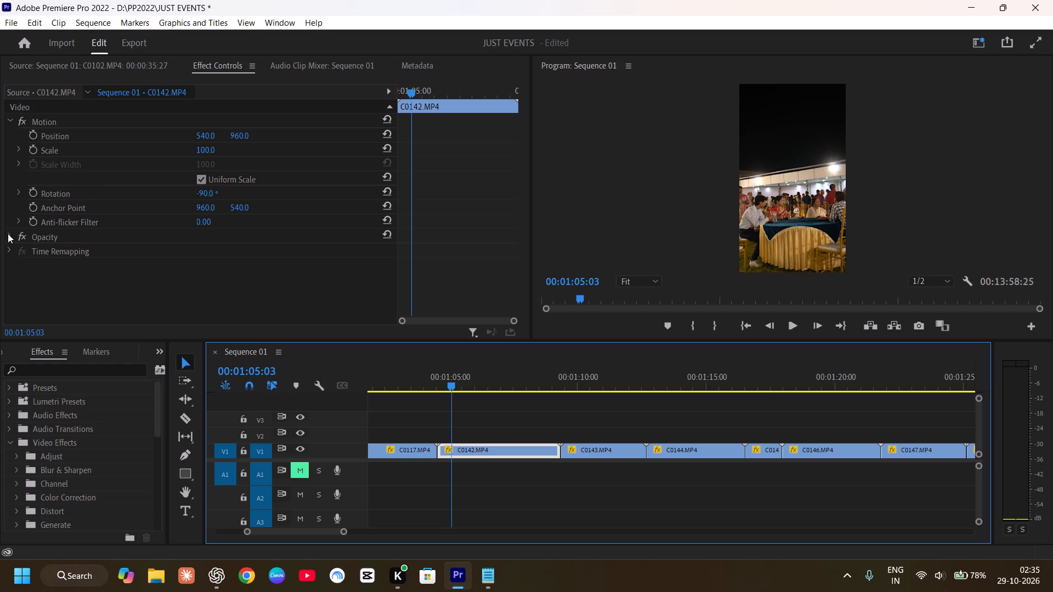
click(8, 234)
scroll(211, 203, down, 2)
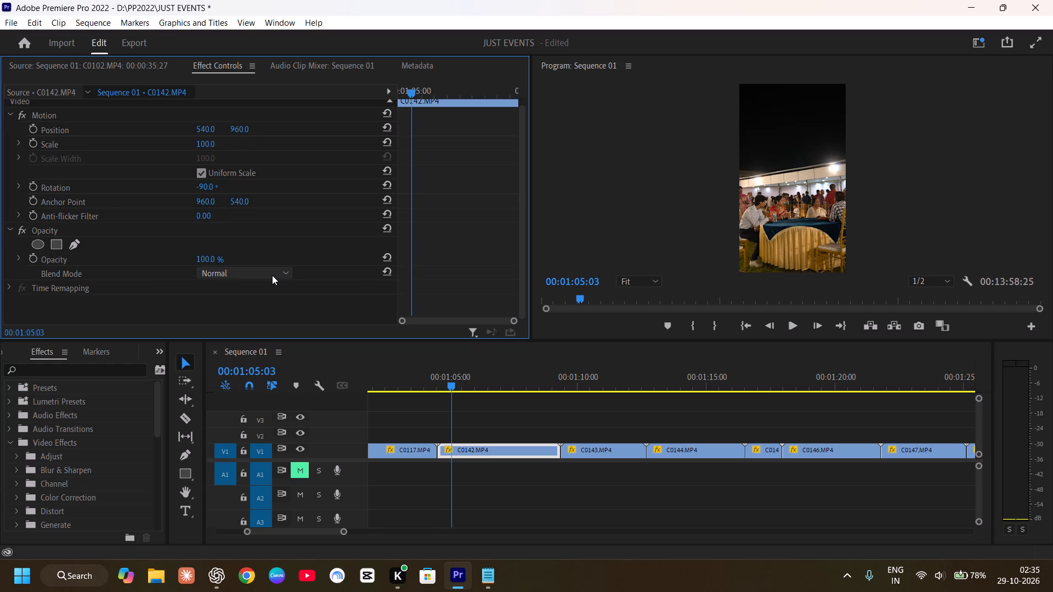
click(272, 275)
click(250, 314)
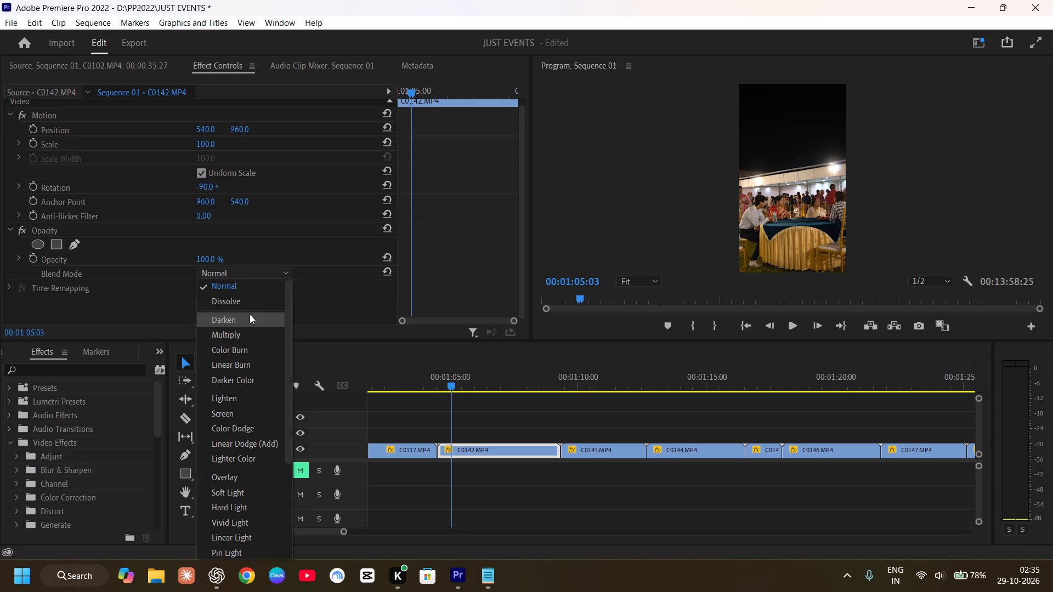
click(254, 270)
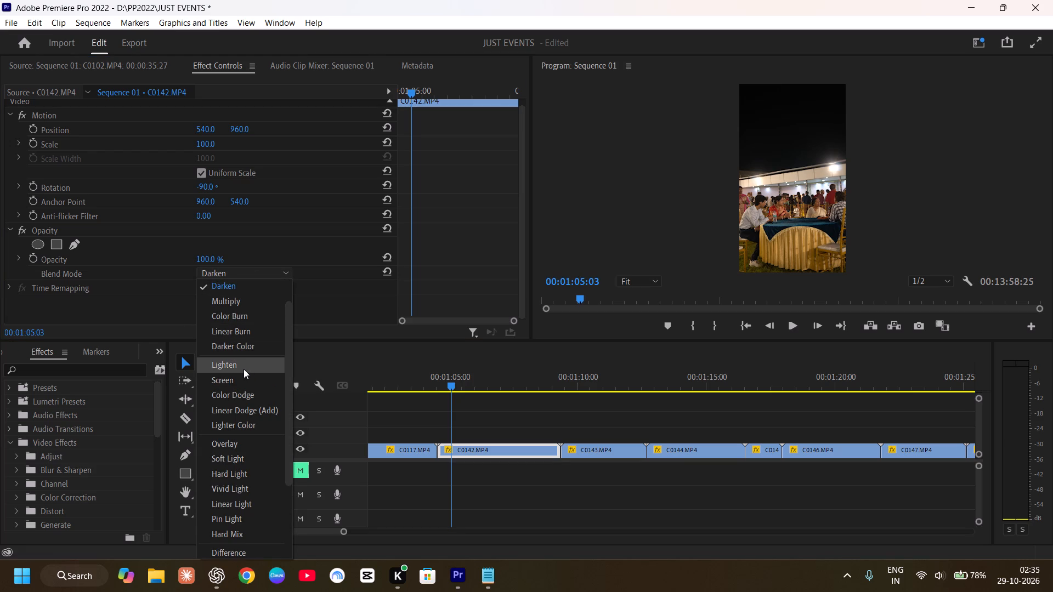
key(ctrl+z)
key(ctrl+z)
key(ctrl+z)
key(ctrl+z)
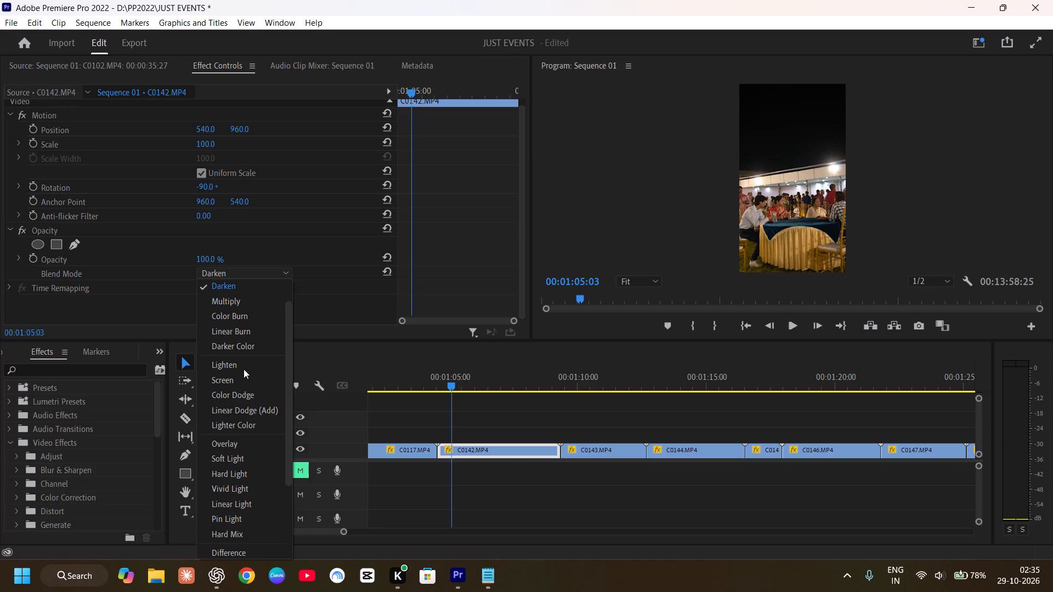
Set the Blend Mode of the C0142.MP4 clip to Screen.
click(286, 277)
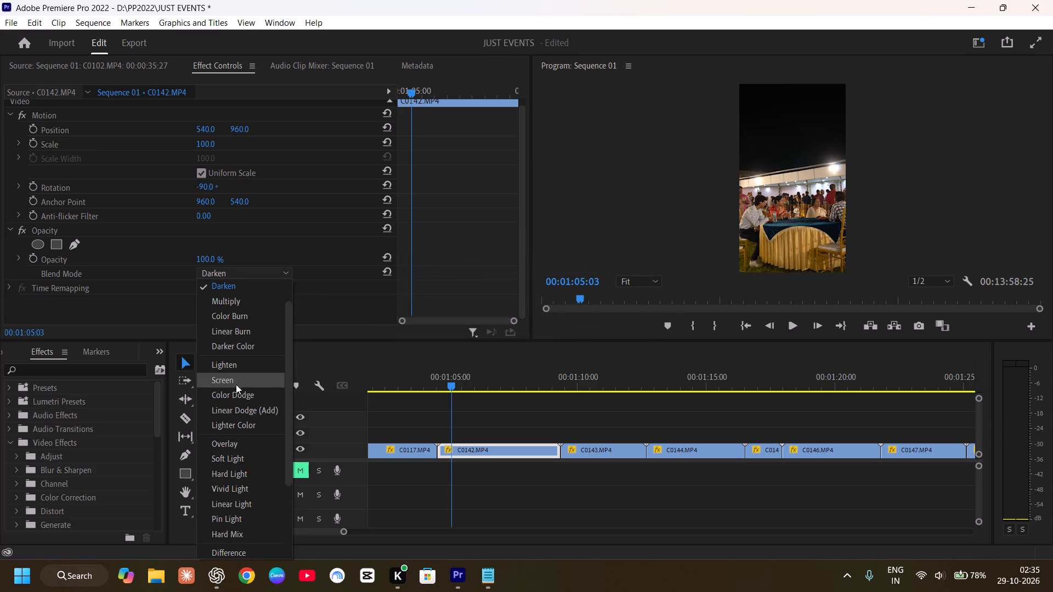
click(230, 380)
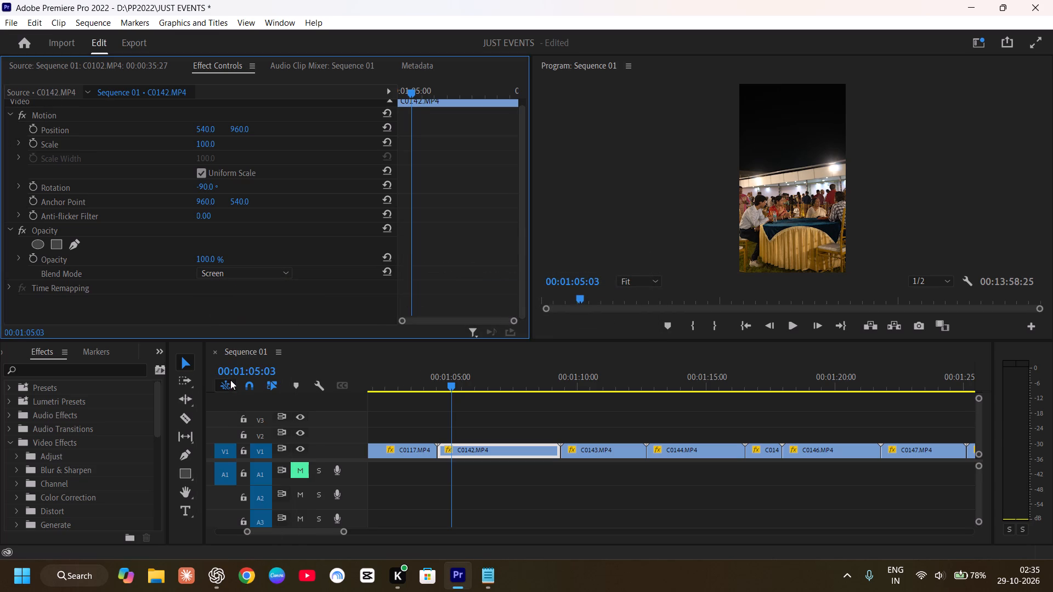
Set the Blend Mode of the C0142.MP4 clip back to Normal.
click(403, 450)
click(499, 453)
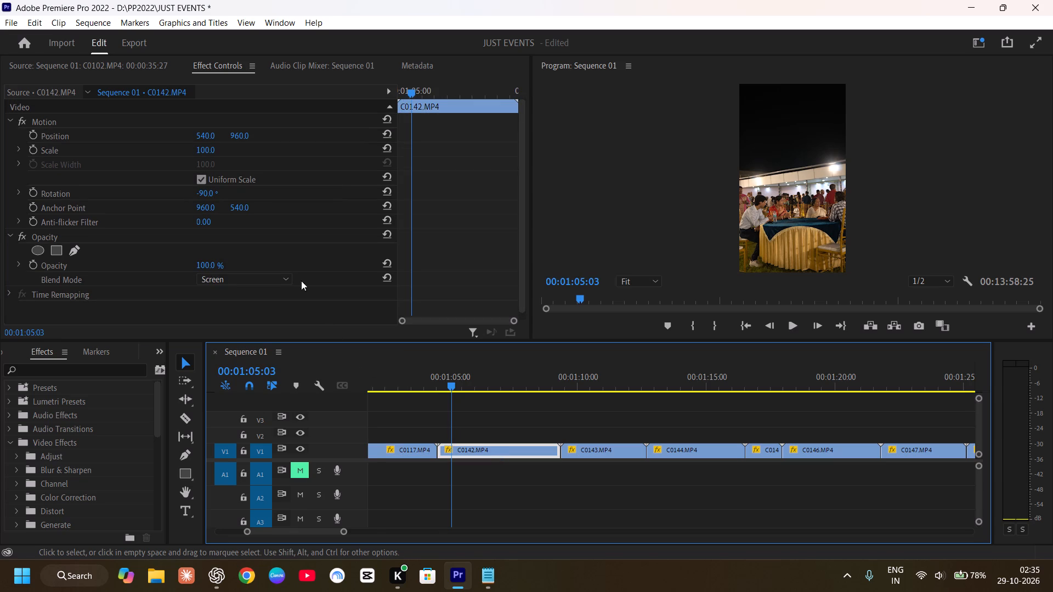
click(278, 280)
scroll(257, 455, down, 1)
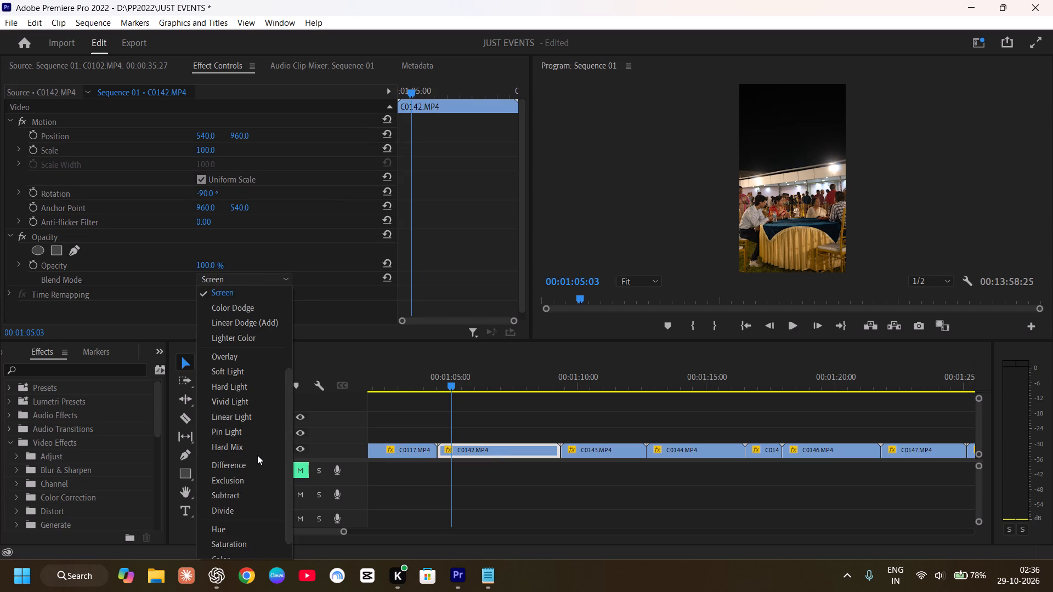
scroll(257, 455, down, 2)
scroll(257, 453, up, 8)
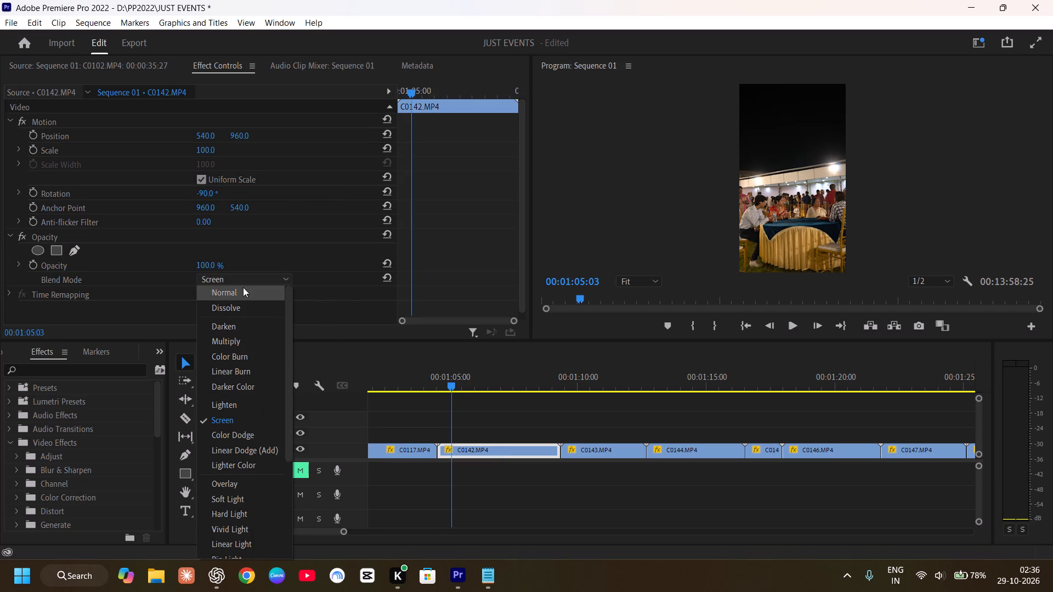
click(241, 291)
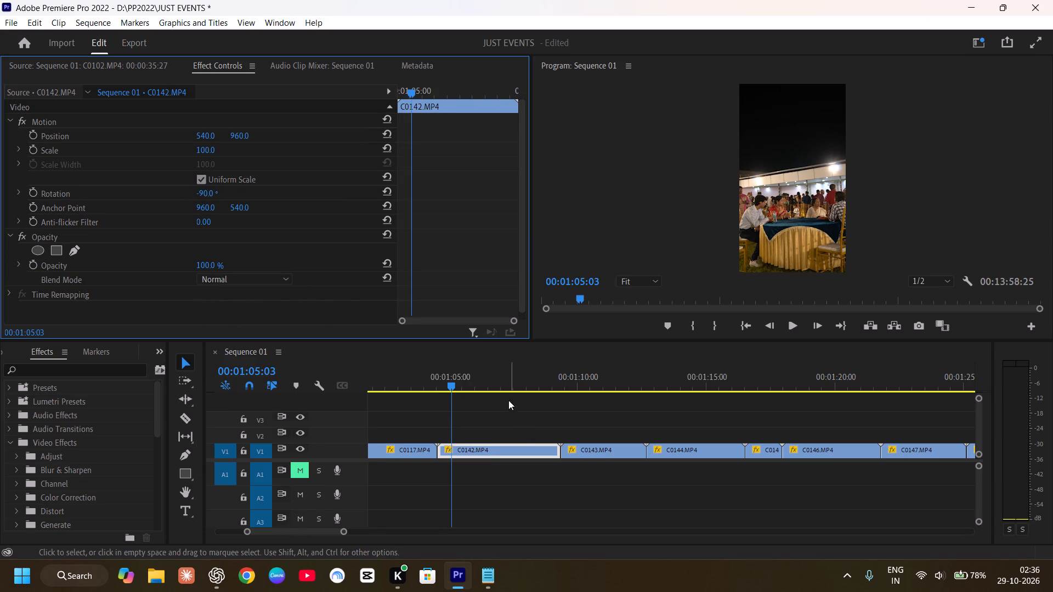
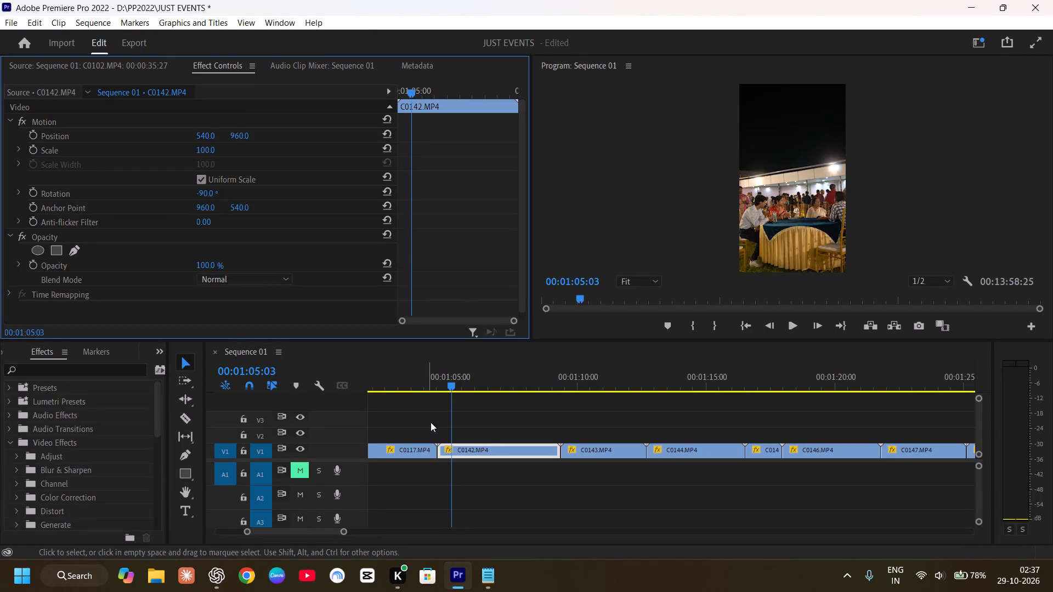
Scrub from C0142.MP4 back to the sequence's opening clips and forward again to C0102.MP4 to review their orientation.
drag(453, 386, 428, 387)
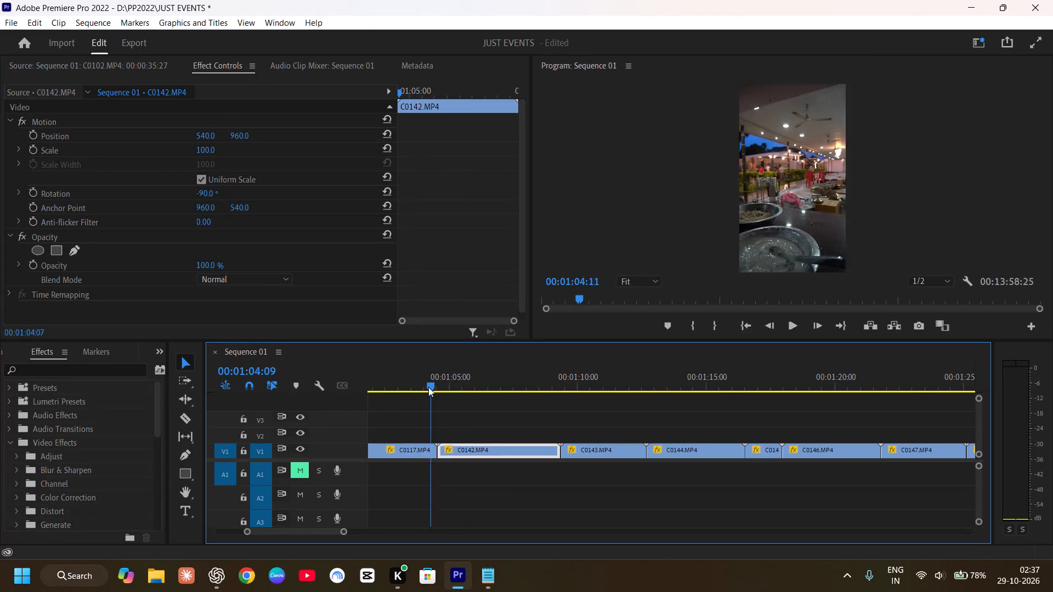
drag(428, 387, 114, 425)
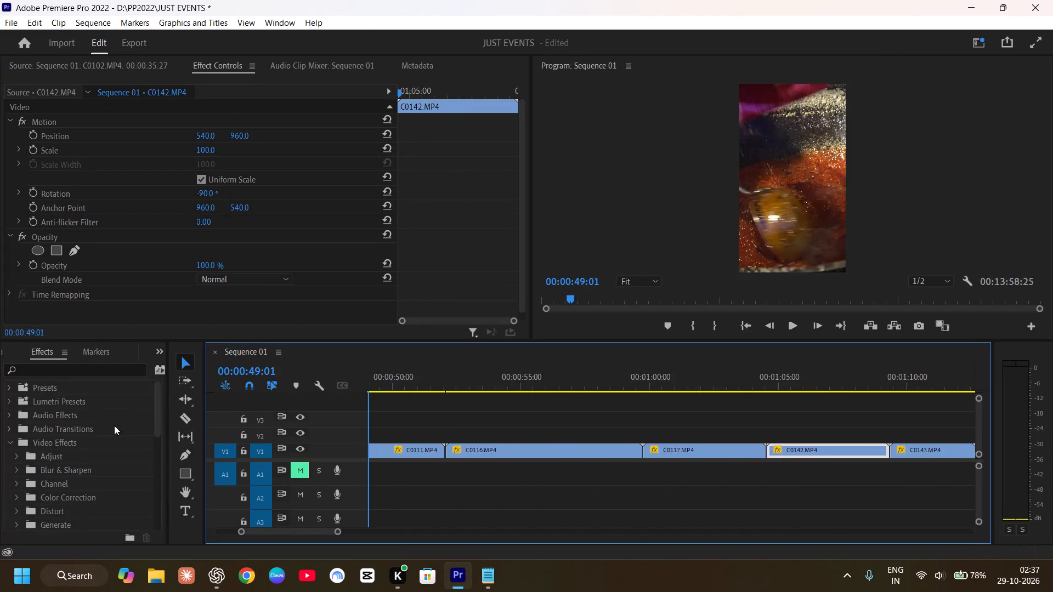
drag(114, 425, 0, 467)
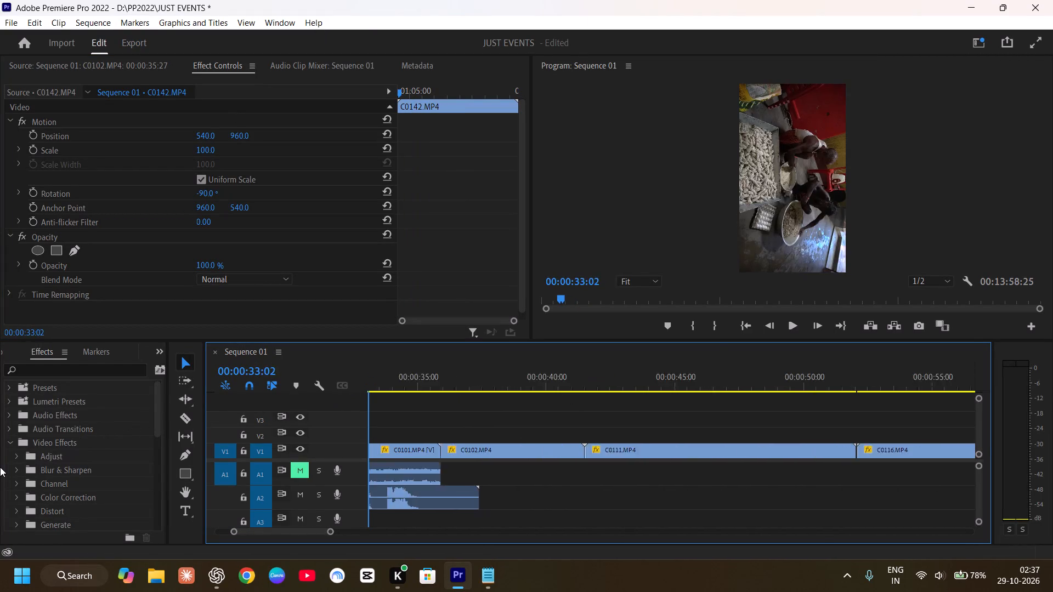
drag(0, 467, 0, 483)
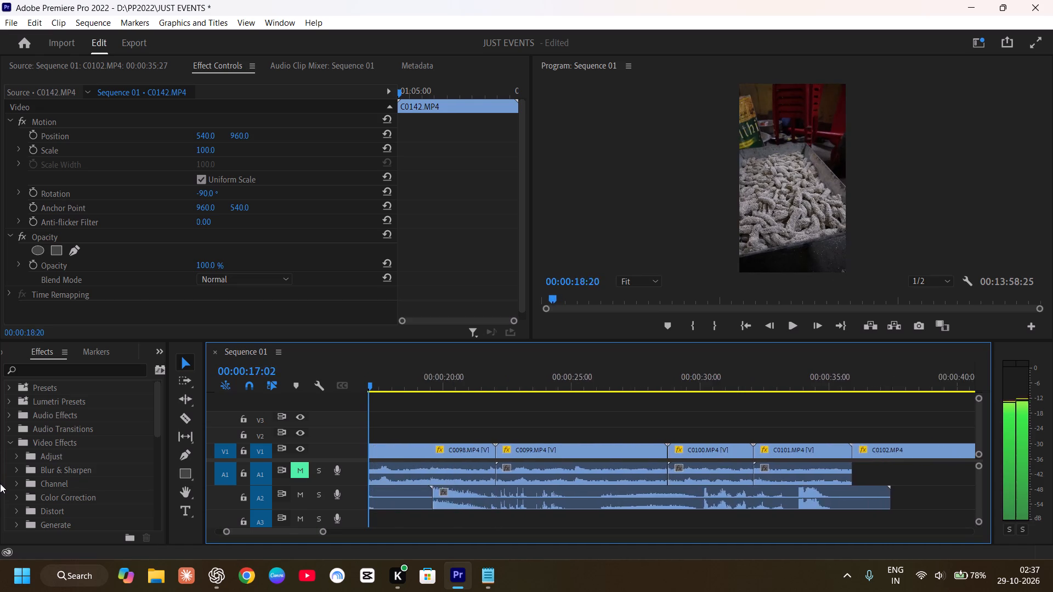
drag(0, 483, 0, 484)
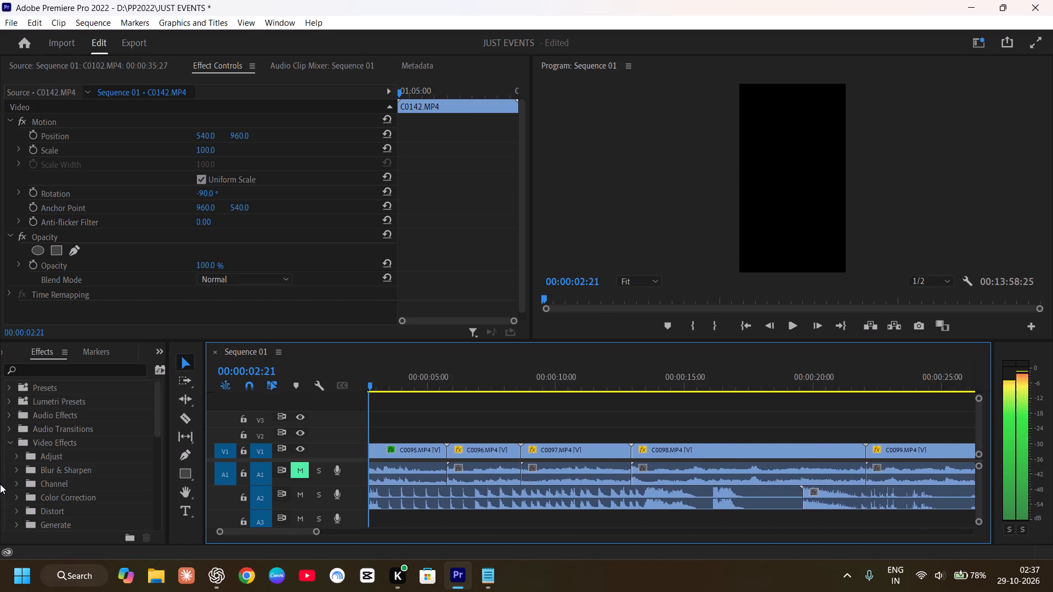
drag(0, 484, 1052, 509)
drag(1052, 540, 1049, 547)
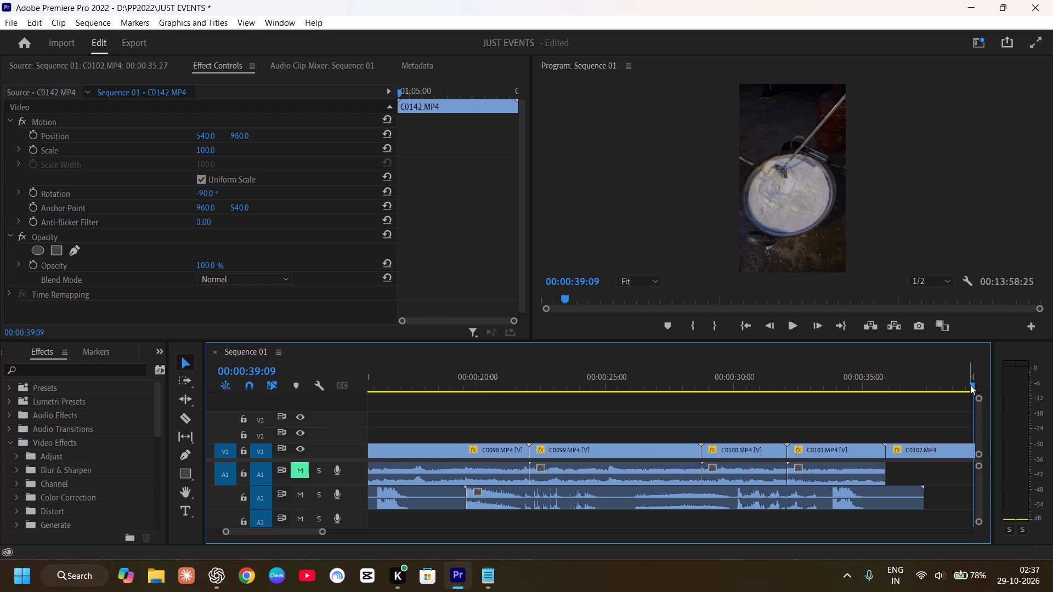
drag(970, 385, 933, 403)
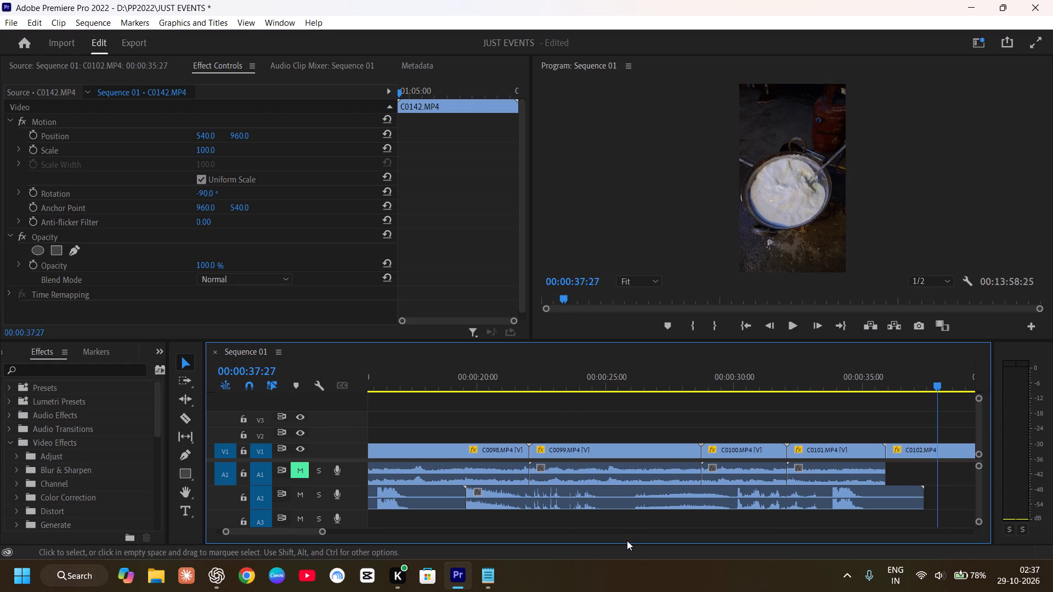
Scrub through the clips after C0142.MP4 to find those still sideways, ending on C0149.MP4 at 00:01:28:01.
drag(323, 532, 305, 531)
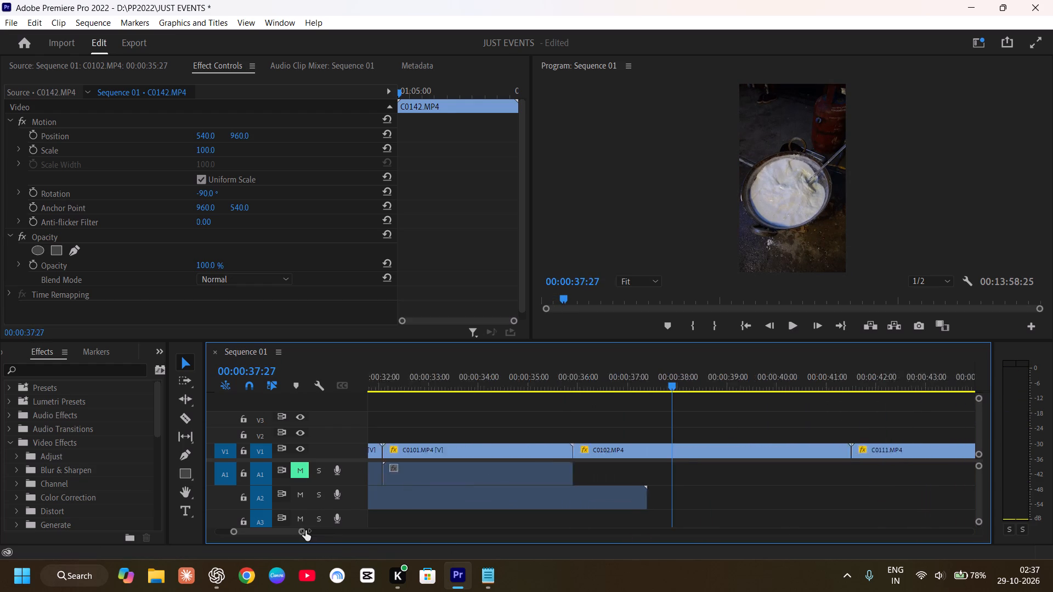
drag(305, 531, 473, 544)
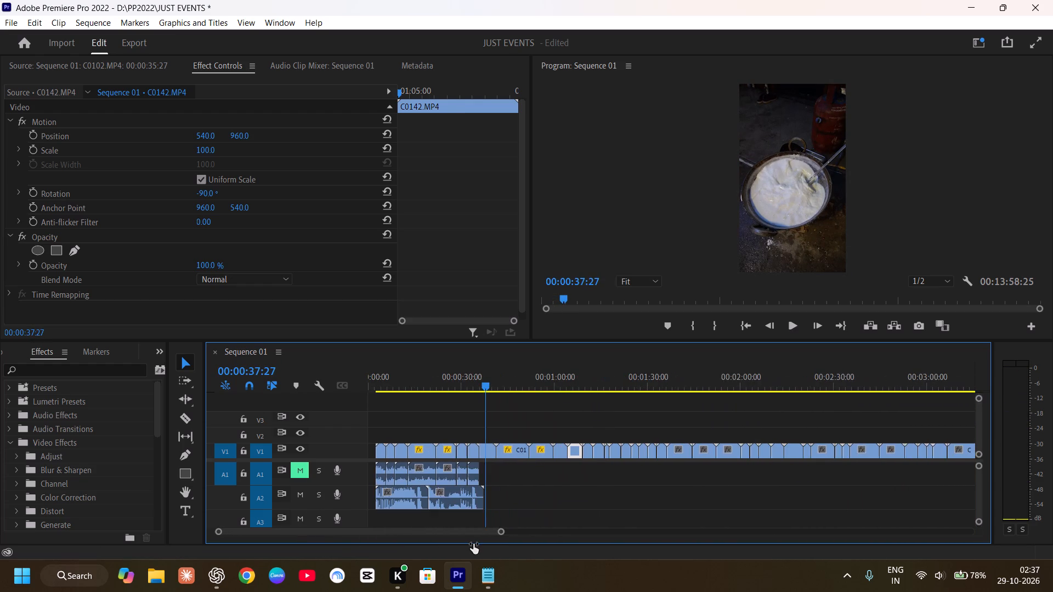
drag(473, 544, 486, 544)
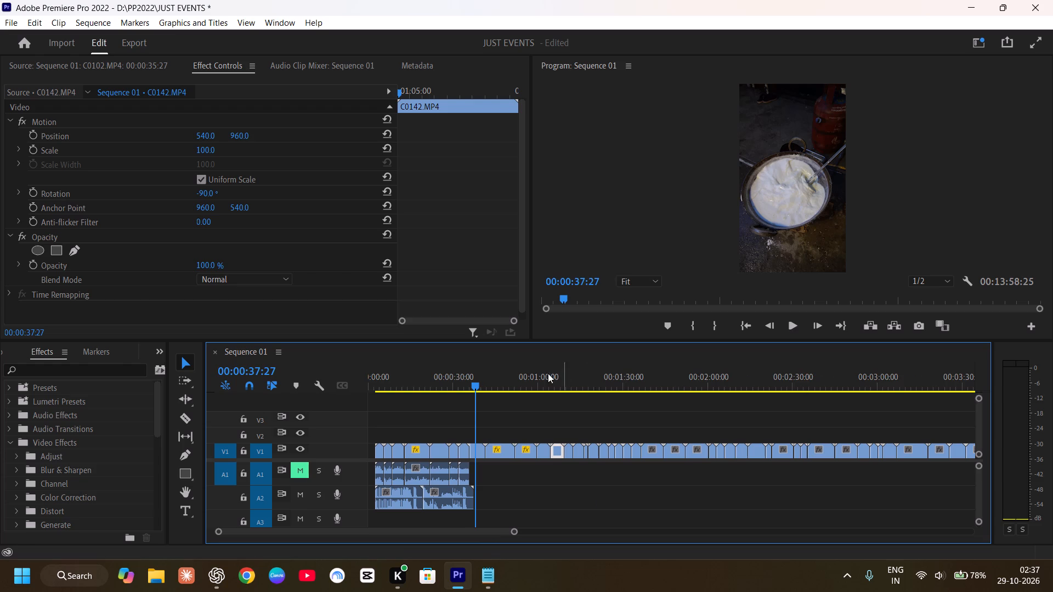
drag(474, 386, 895, 396)
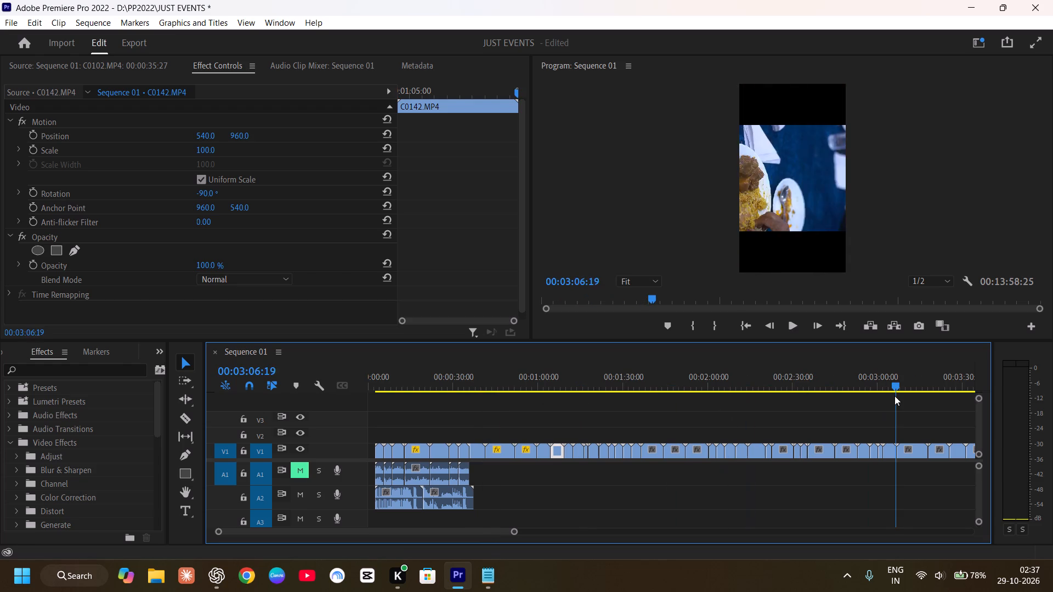
drag(895, 396, 693, 415)
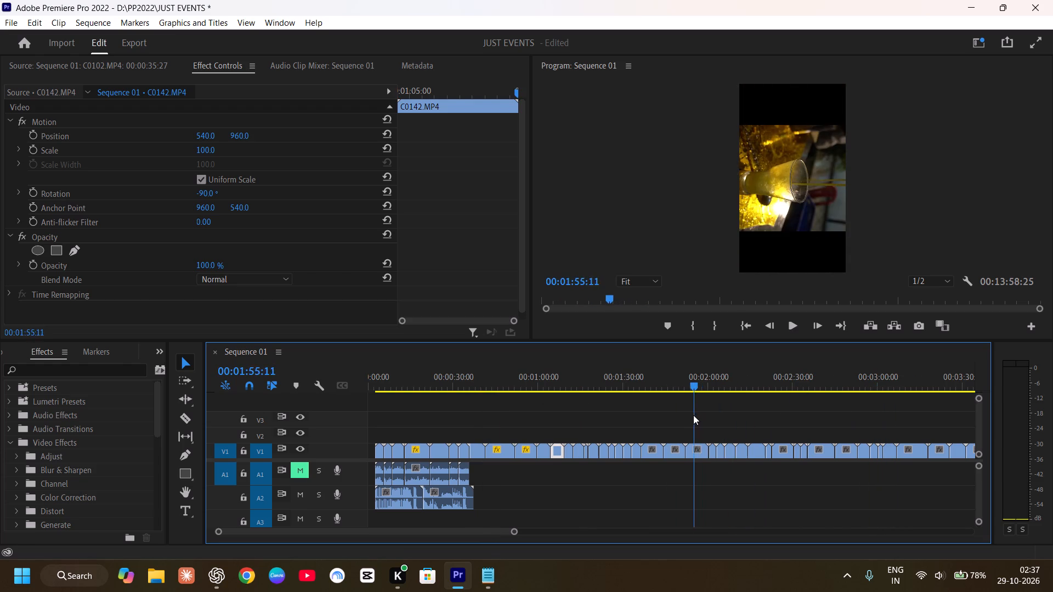
drag(693, 415, 636, 419)
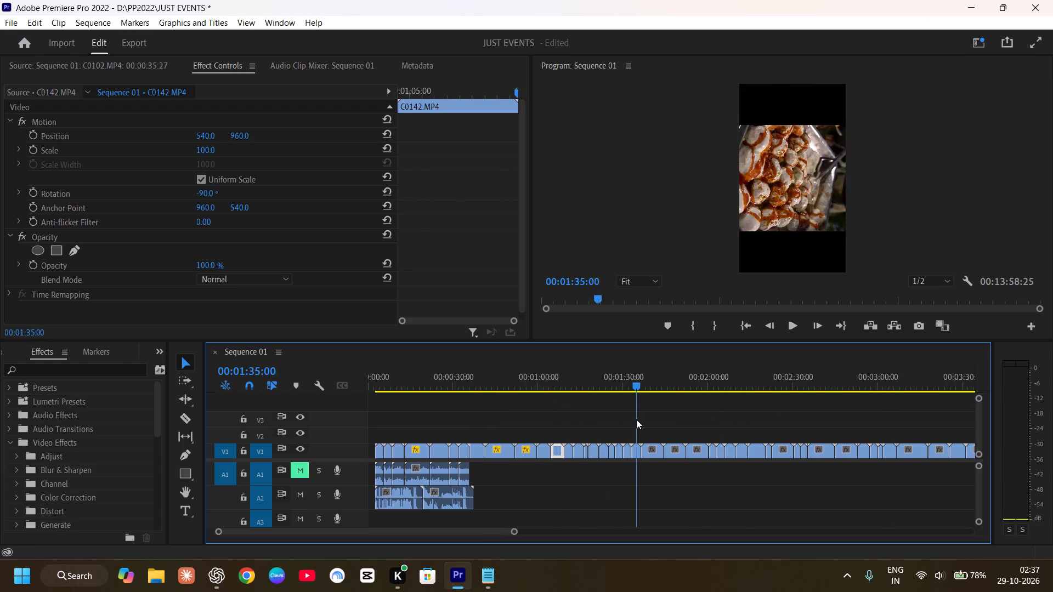
drag(636, 419, 607, 420)
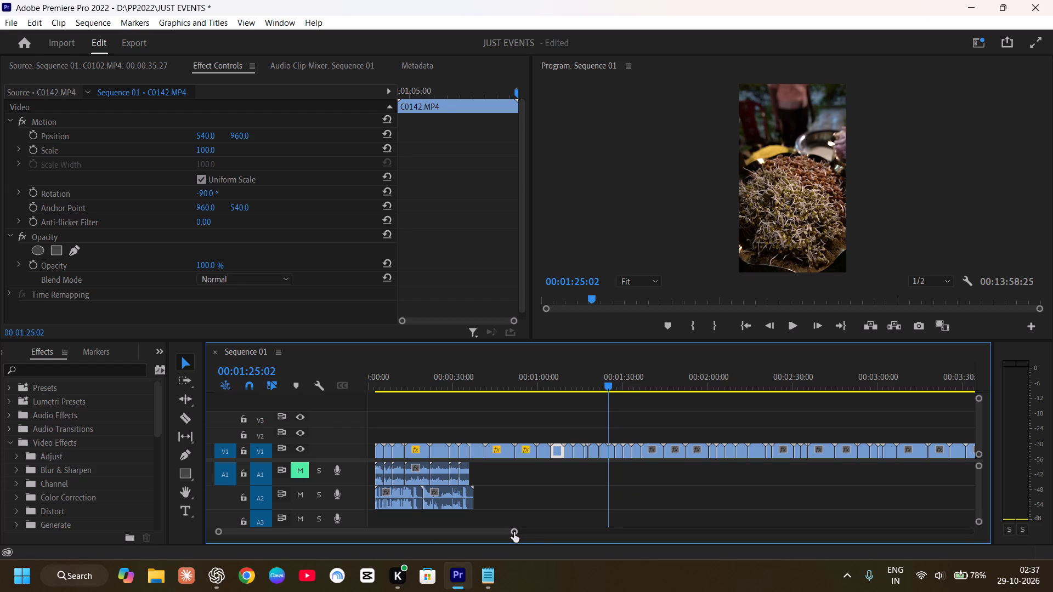
drag(512, 532, 437, 524)
drag(671, 385, 737, 412)
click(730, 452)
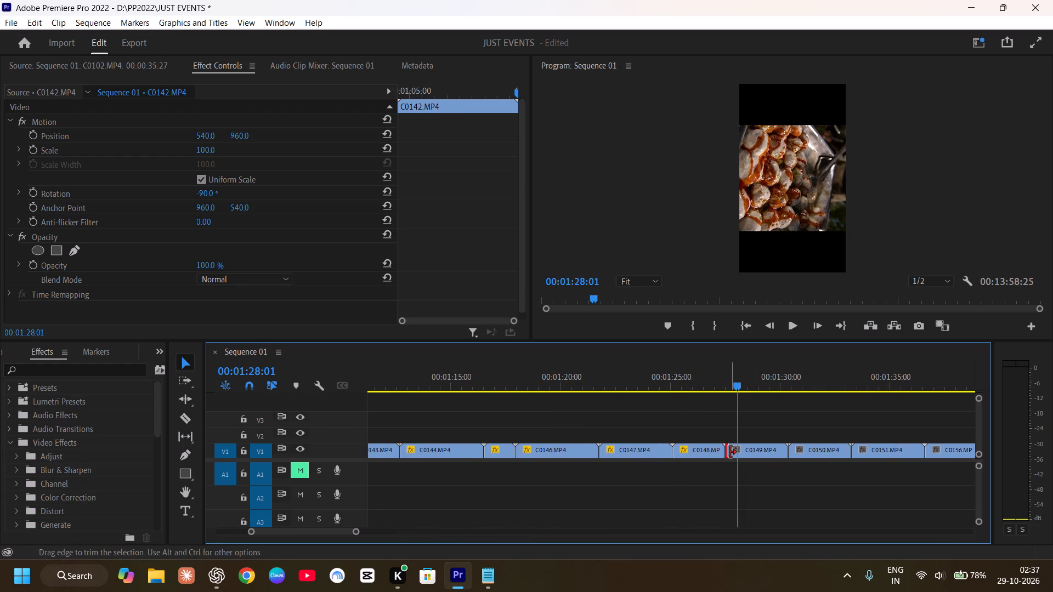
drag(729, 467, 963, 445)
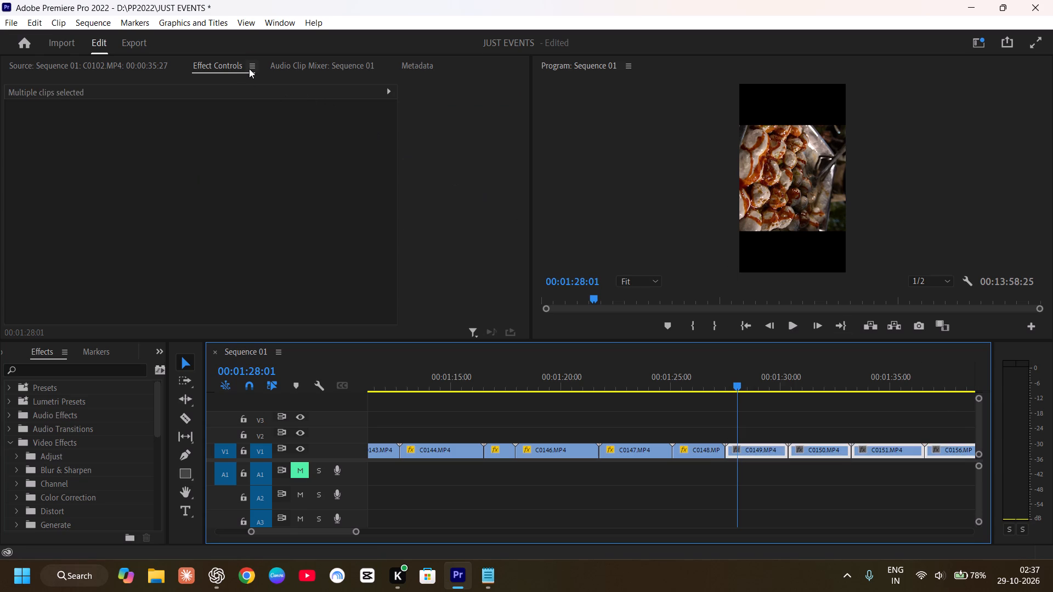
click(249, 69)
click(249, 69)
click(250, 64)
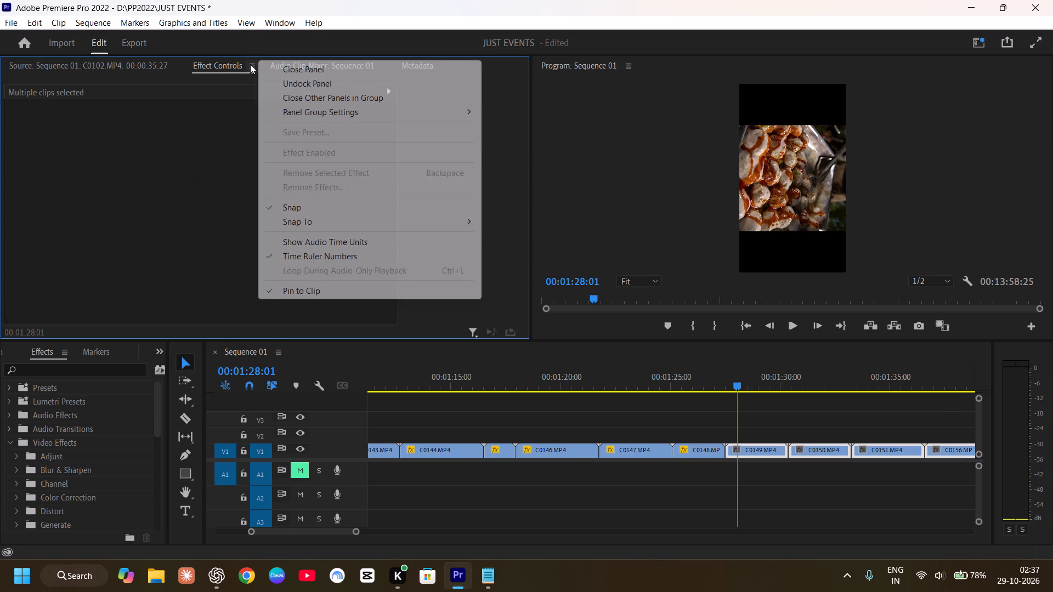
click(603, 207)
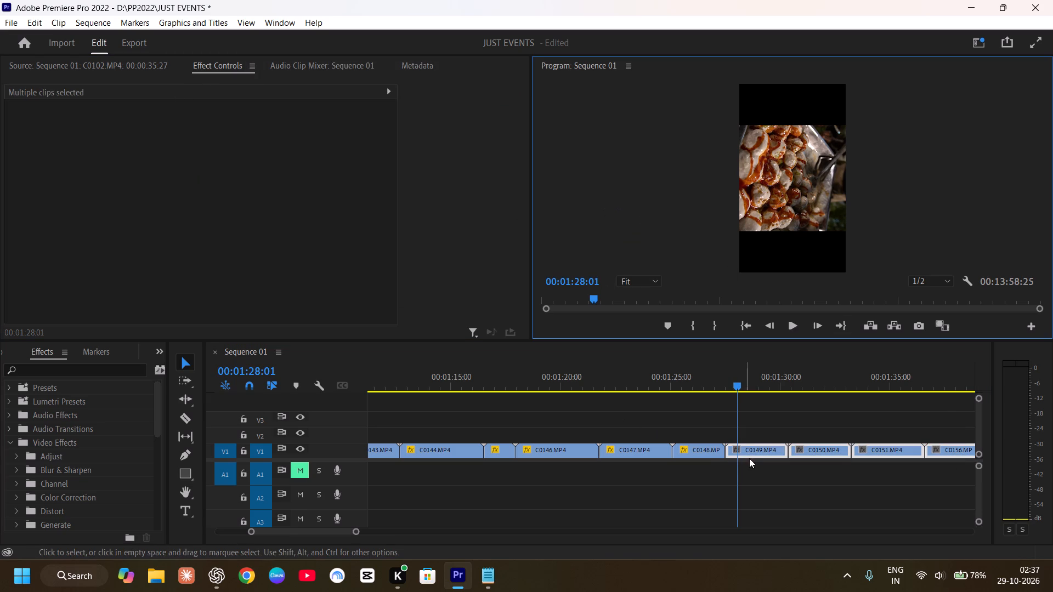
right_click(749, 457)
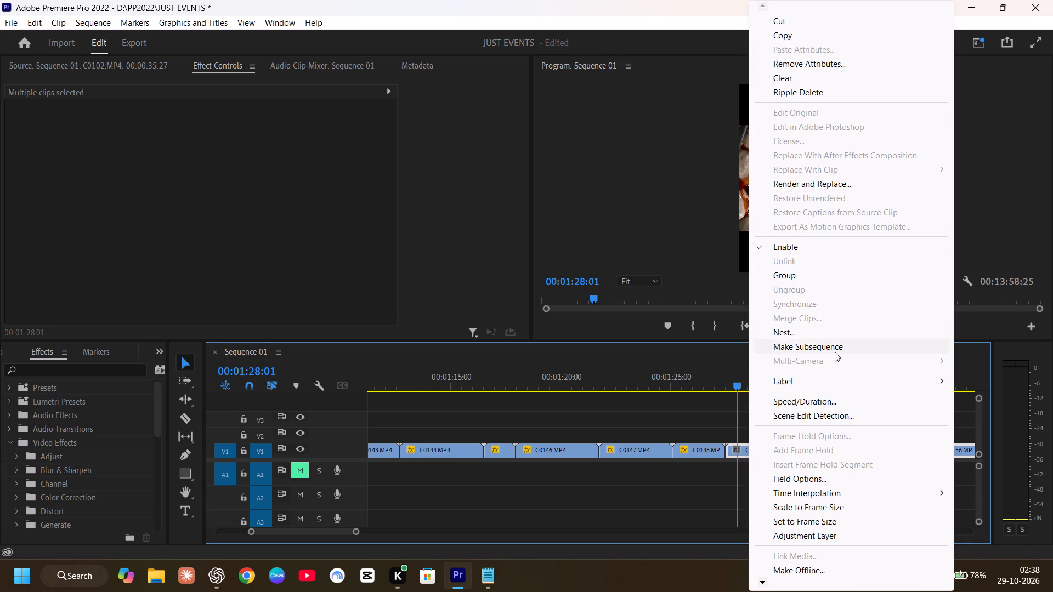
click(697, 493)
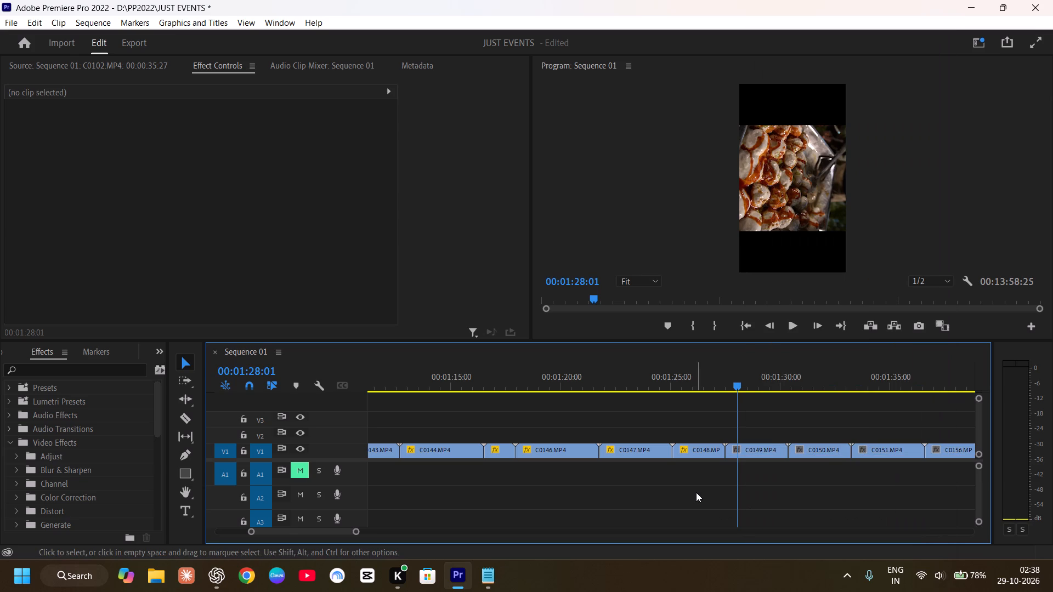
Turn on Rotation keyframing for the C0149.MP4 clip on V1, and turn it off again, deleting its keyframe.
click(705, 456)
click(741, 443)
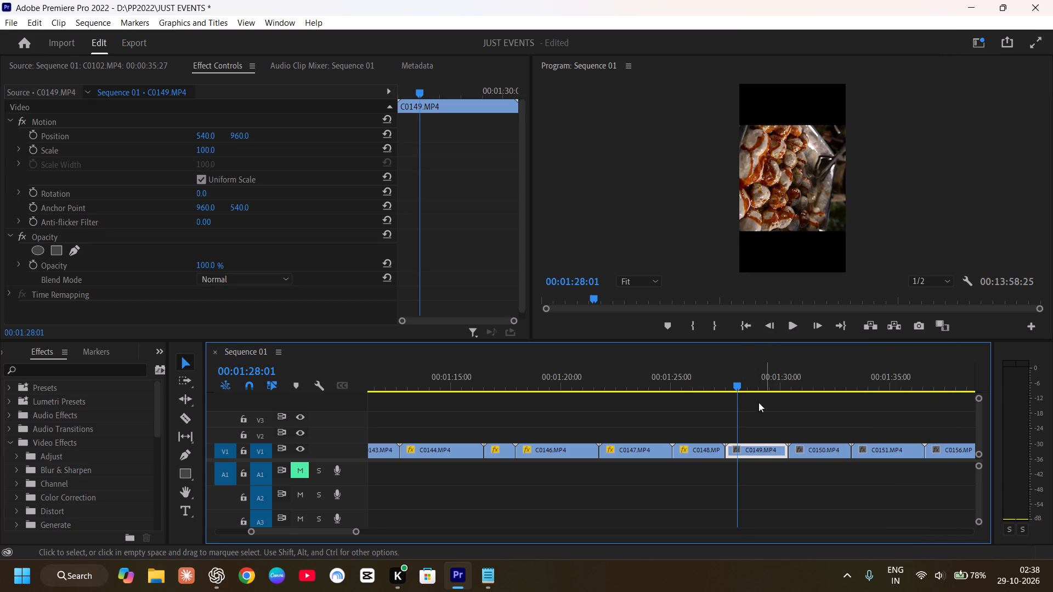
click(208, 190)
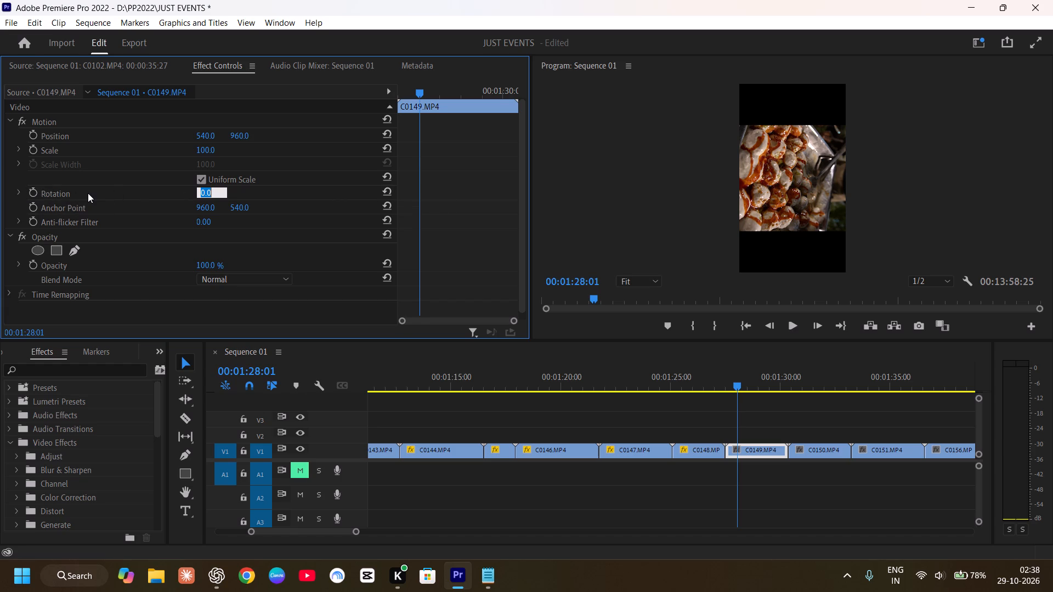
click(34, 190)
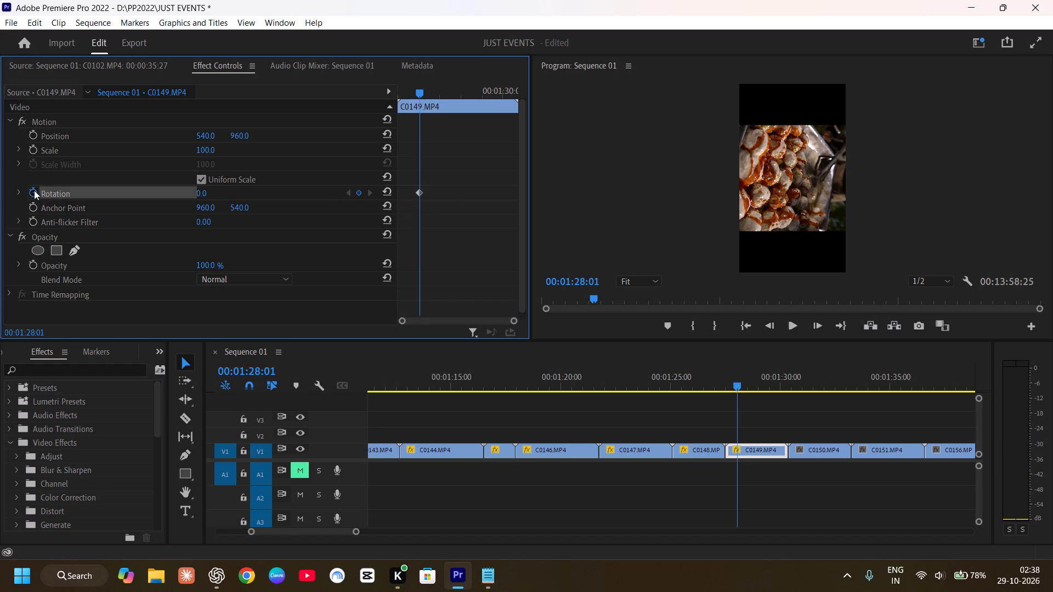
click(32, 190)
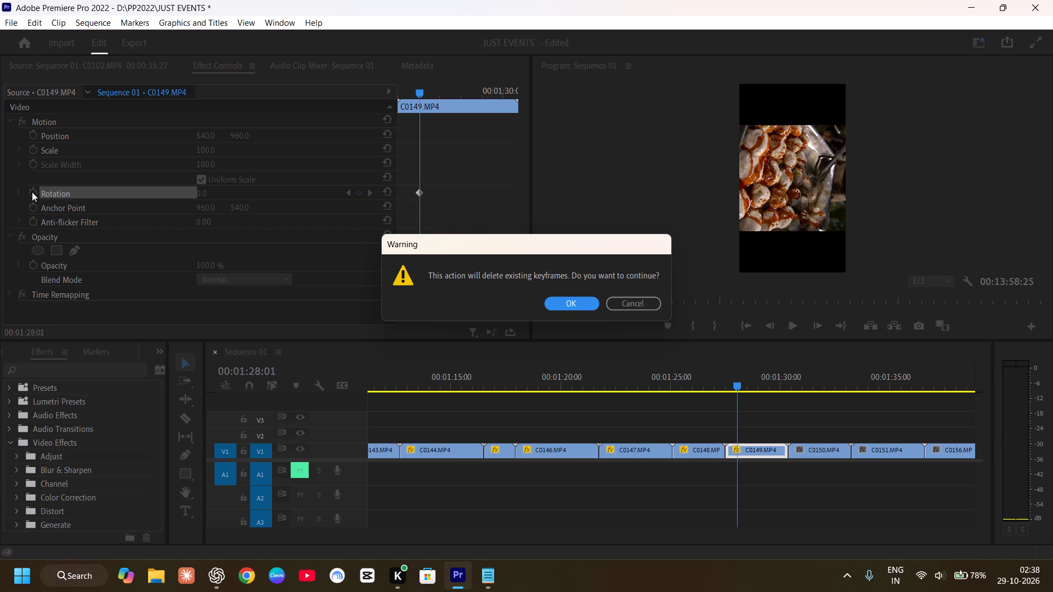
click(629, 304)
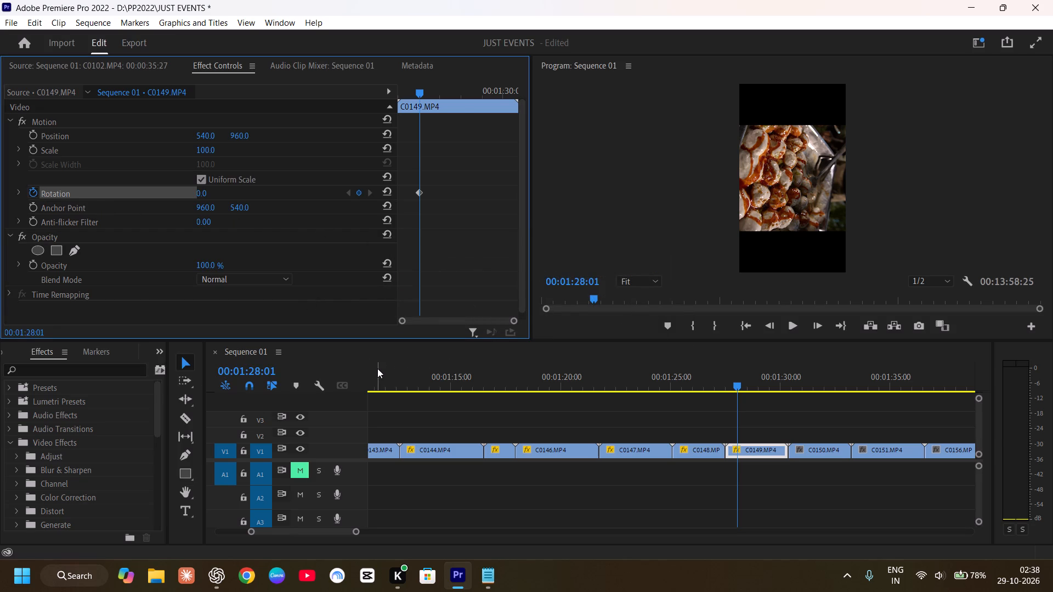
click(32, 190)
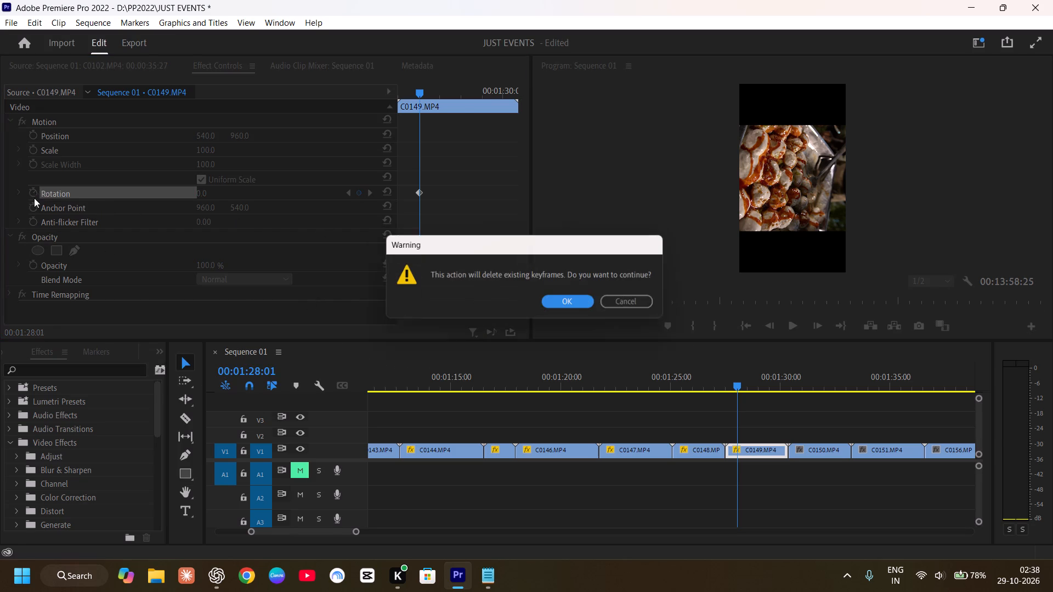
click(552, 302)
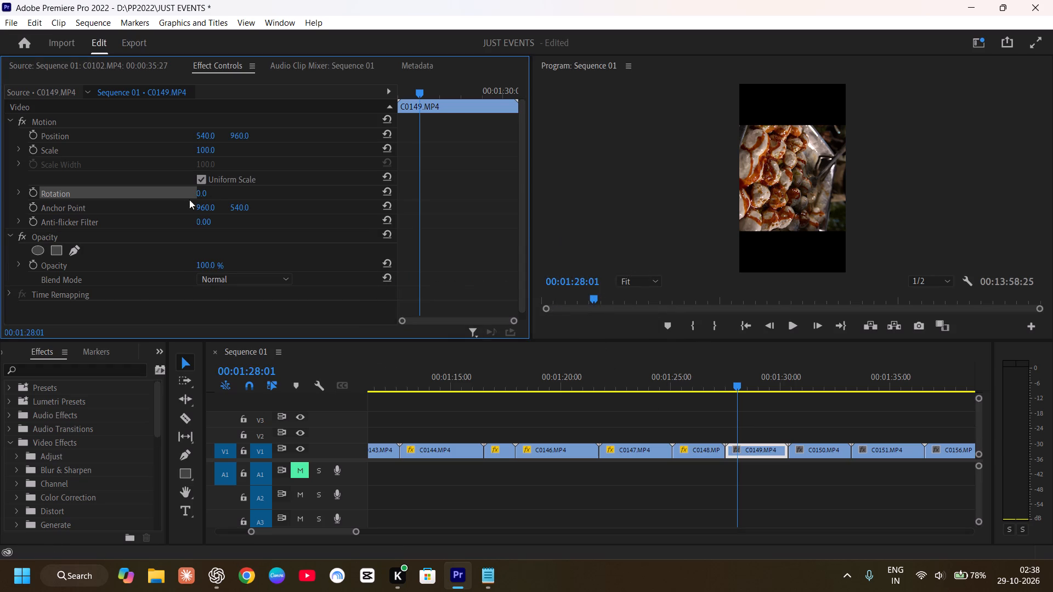
Set the Rotation of the C0149.MP4 clip to -90°.
click(206, 193)
key(asterisk)
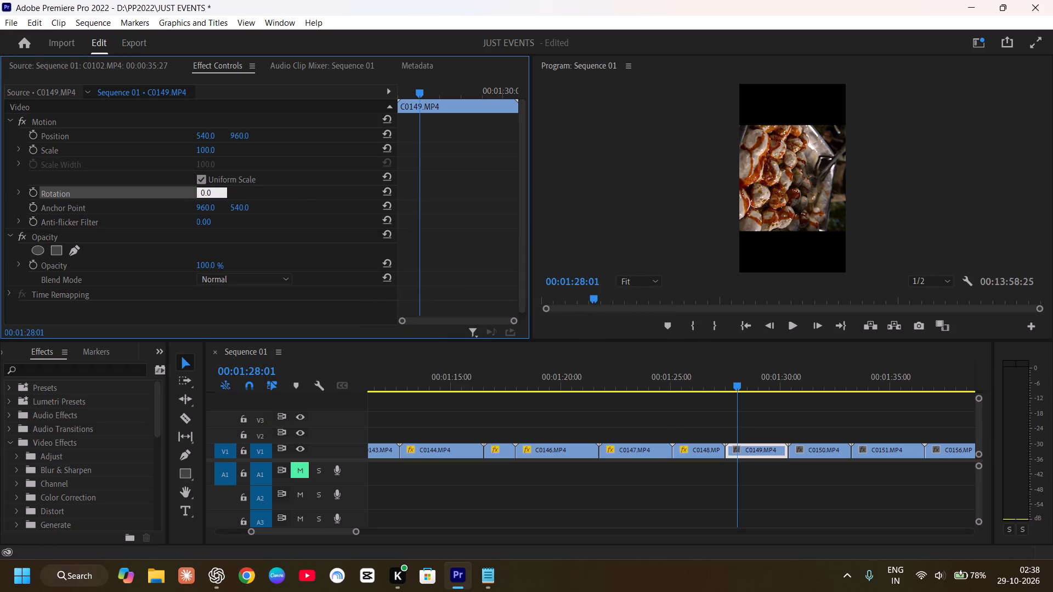
key(minus)
text(90)
key(Return)
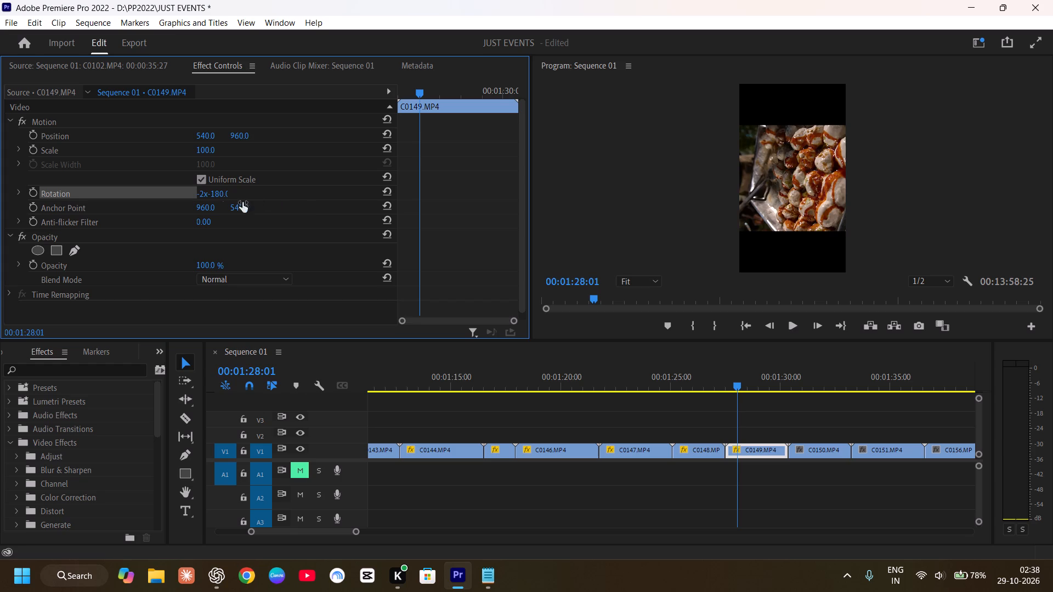
click(222, 191)
key(BackSpace)
key(minus)
text(90)
key(Return)
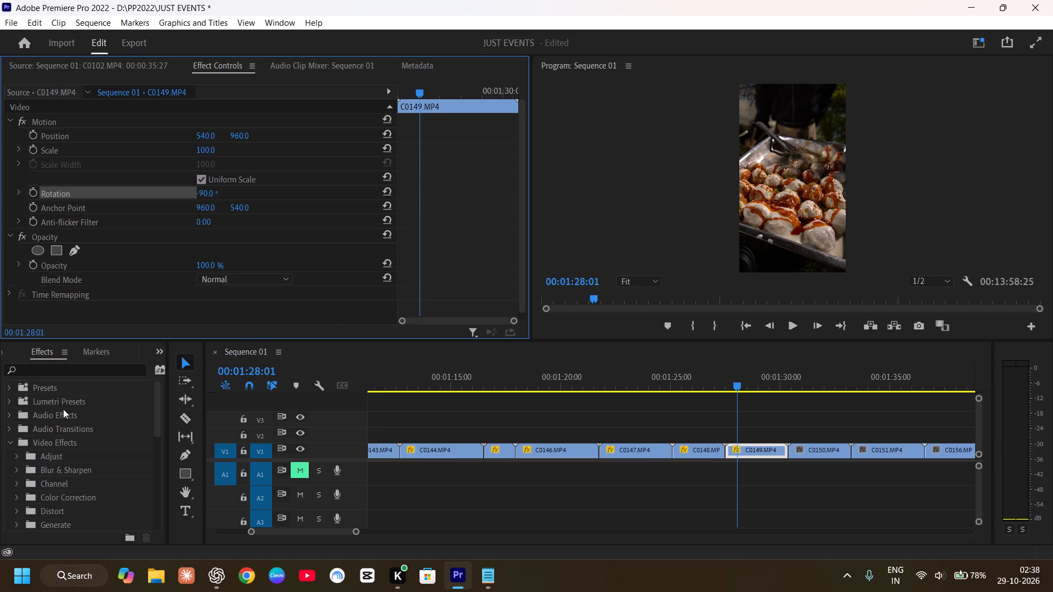
Browse the available effects, looking through Presets and the Color Correction and Transform groups of Video Effects.
click(9, 388)
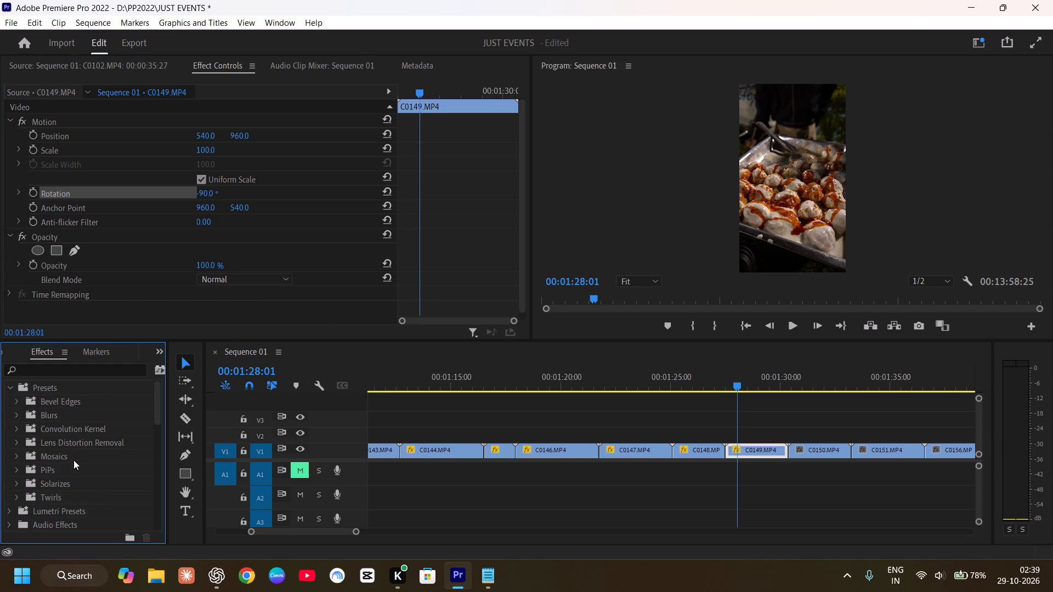
scroll(76, 474, down, 3)
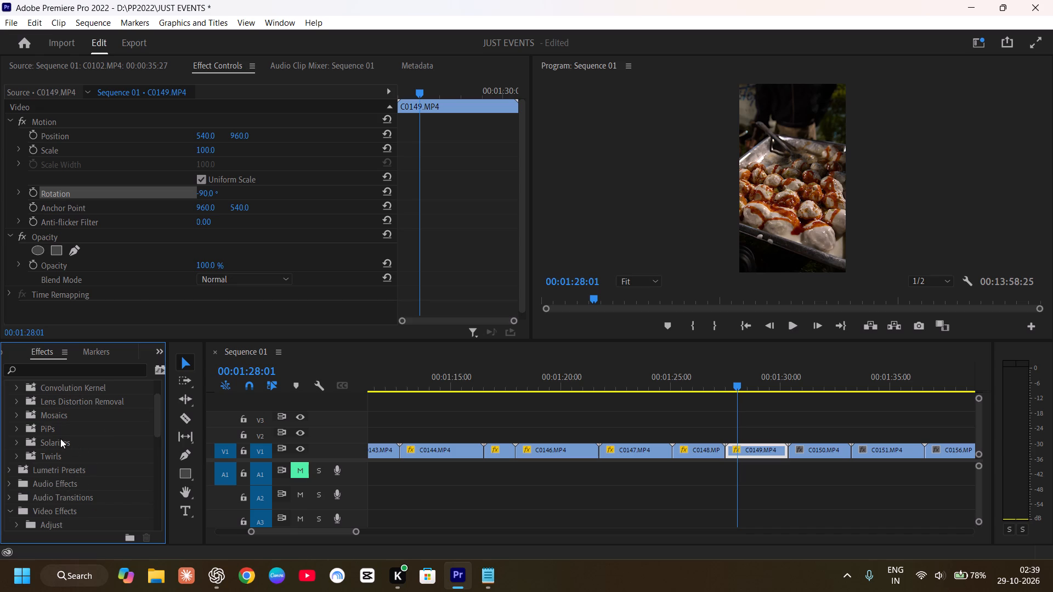
scroll(97, 484, down, 6)
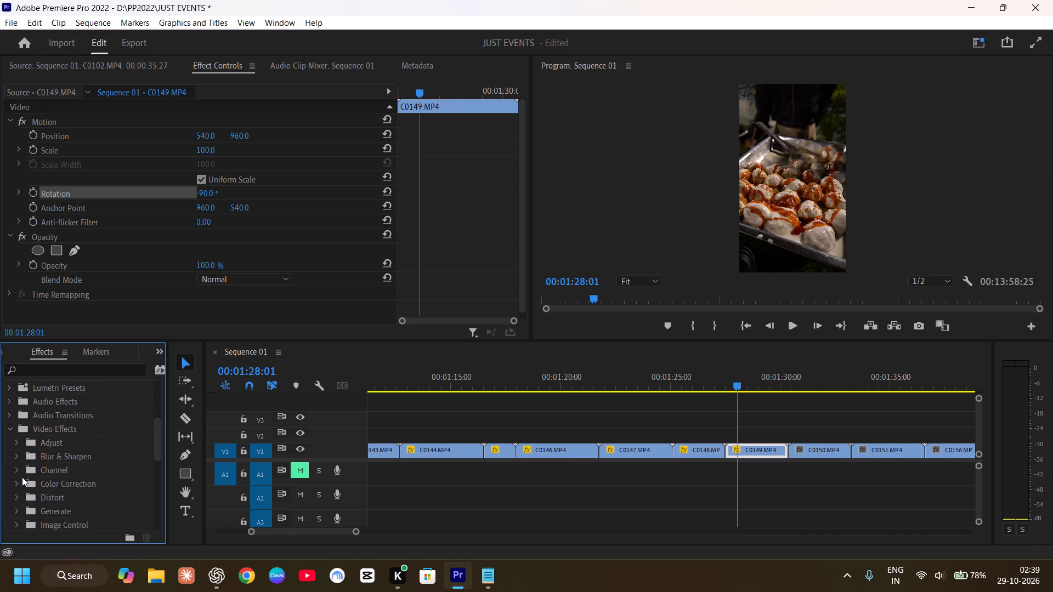
click(15, 483)
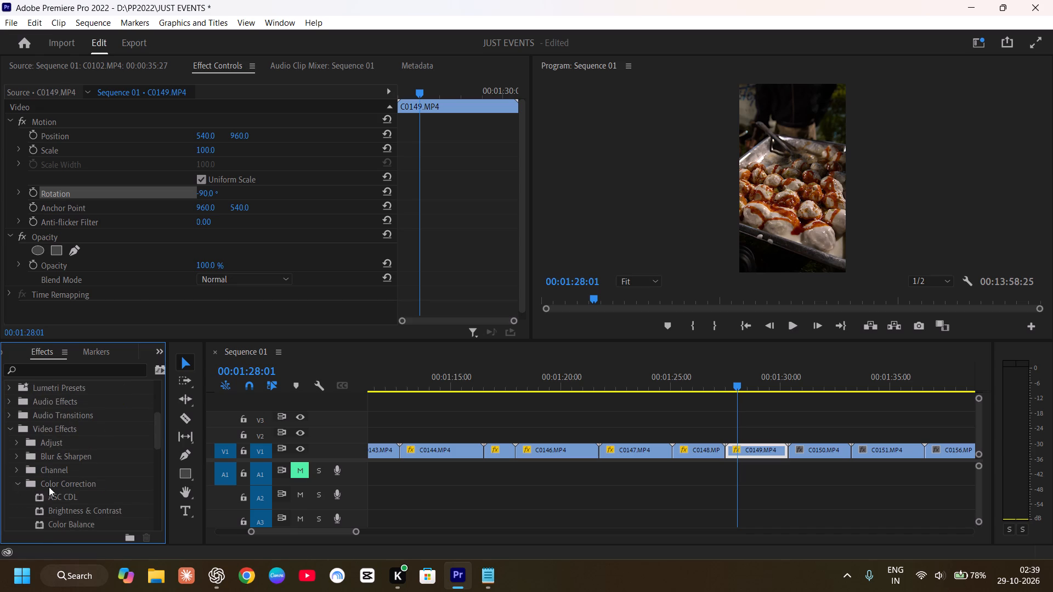
scroll(90, 485, down, 7)
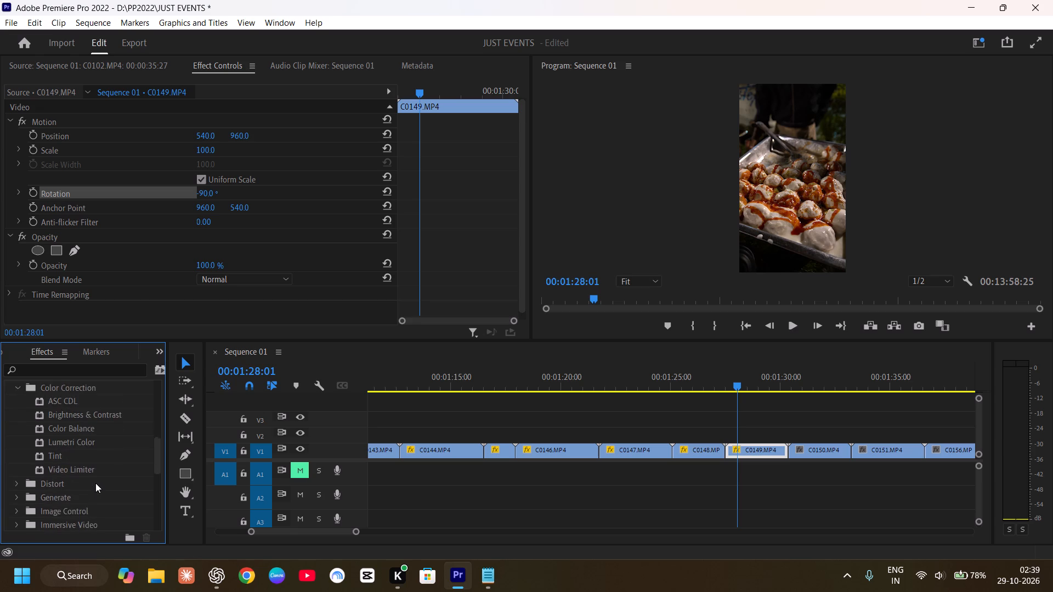
scroll(95, 483, down, 16)
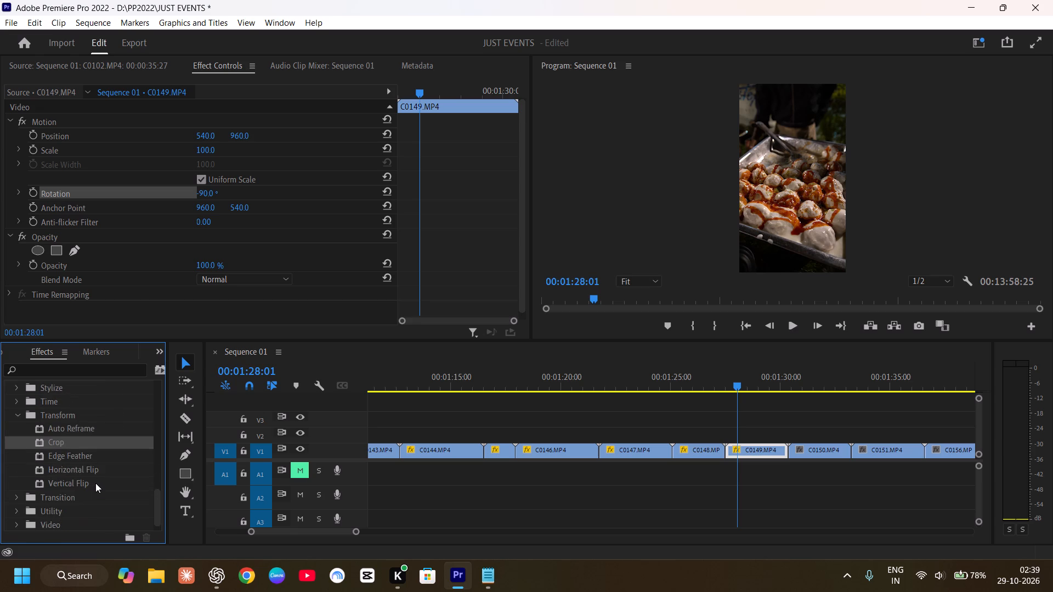
scroll(95, 483, down, 6)
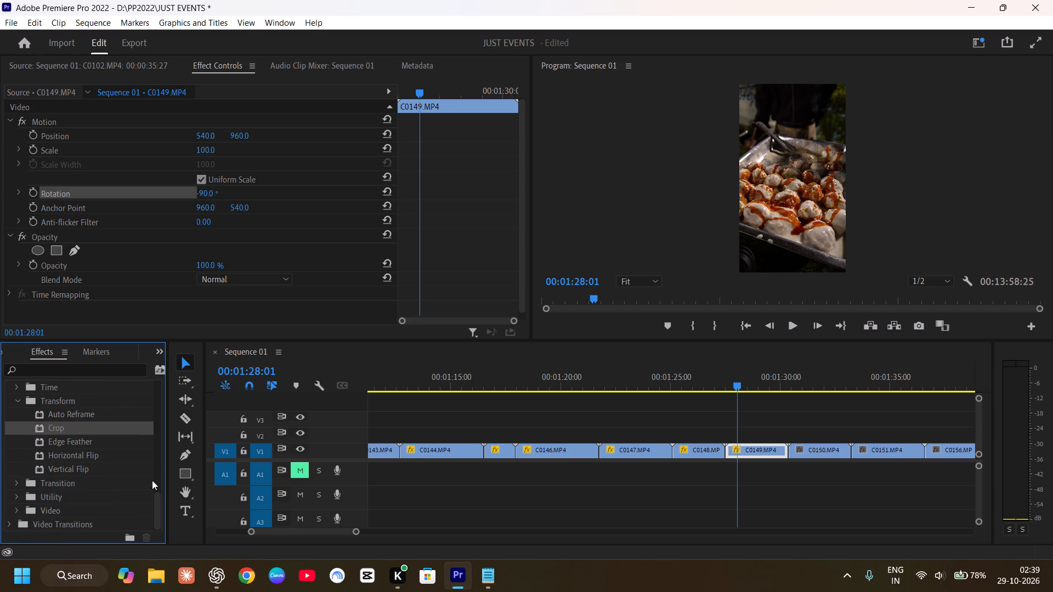
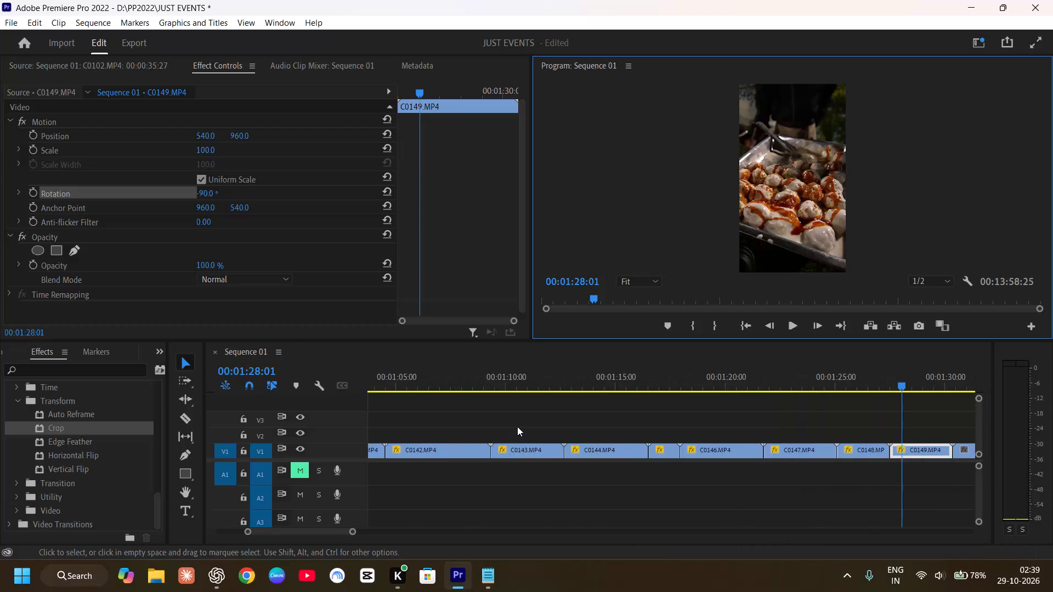
Move along to the C0150.MP4 clip on V1 and set its Rotation to -90°.
scroll(517, 426, up, 4)
scroll(517, 426, down, 17)
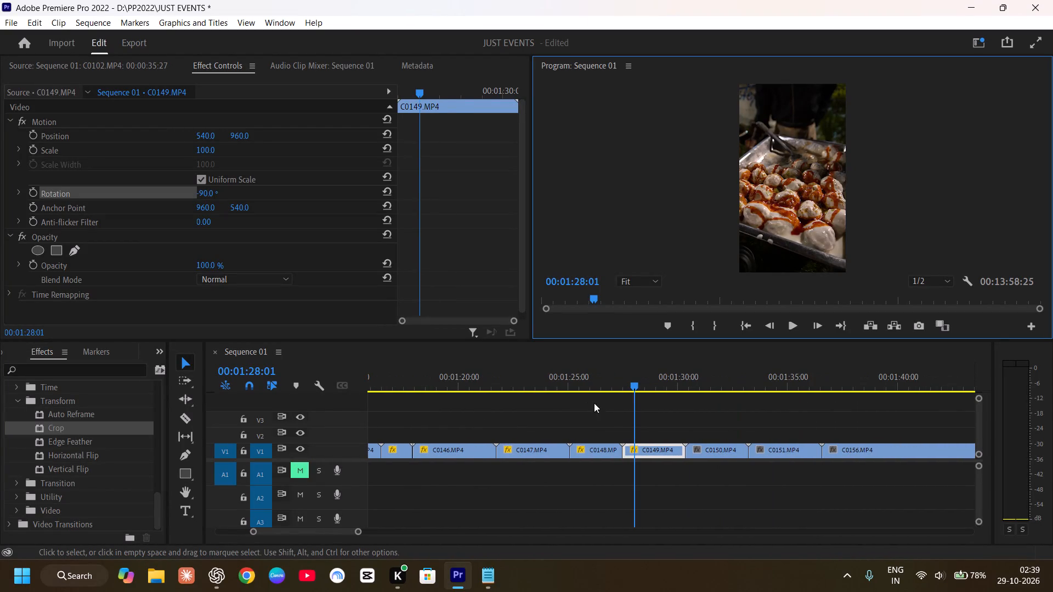
drag(633, 385, 702, 386)
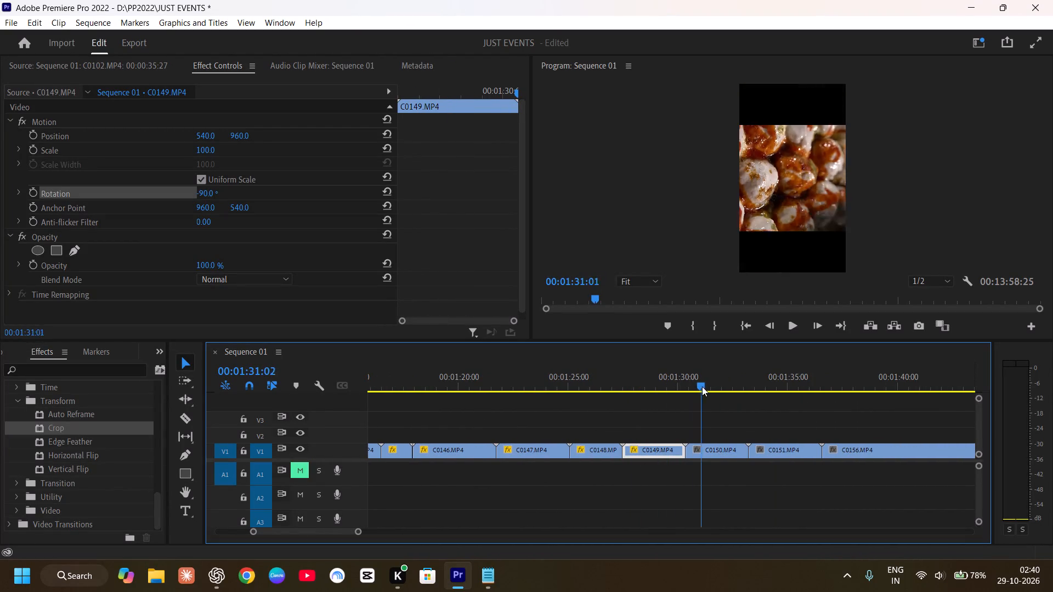
drag(702, 386, 708, 392)
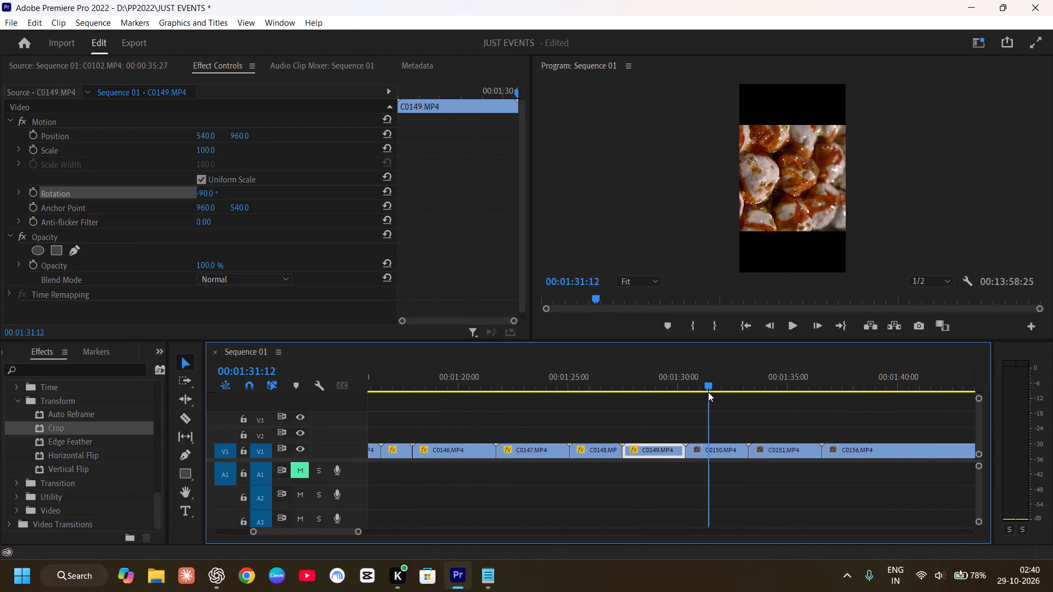
drag(708, 392, 737, 387)
click(712, 449)
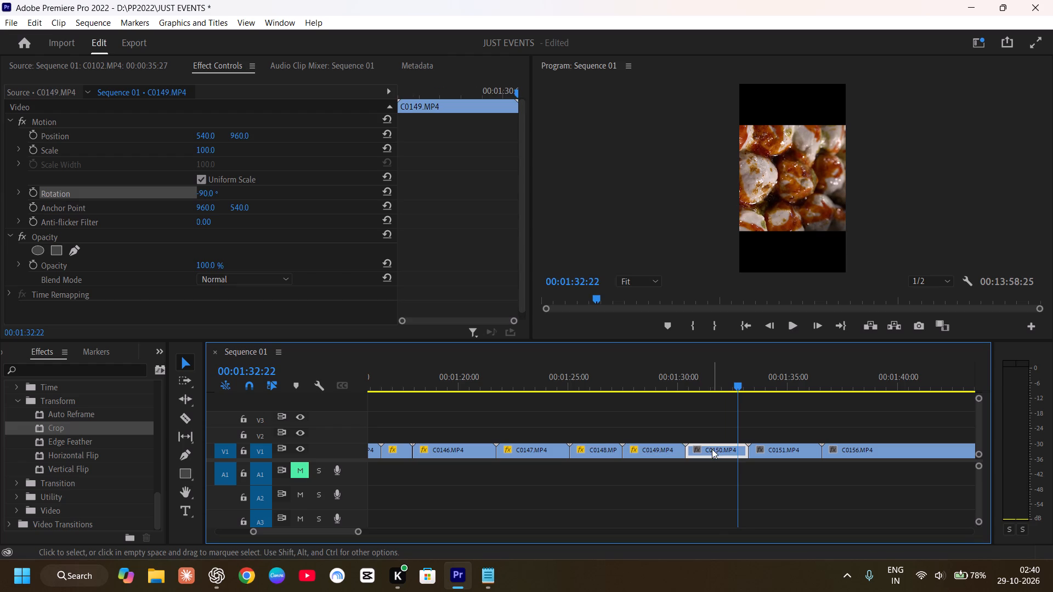
click(200, 197)
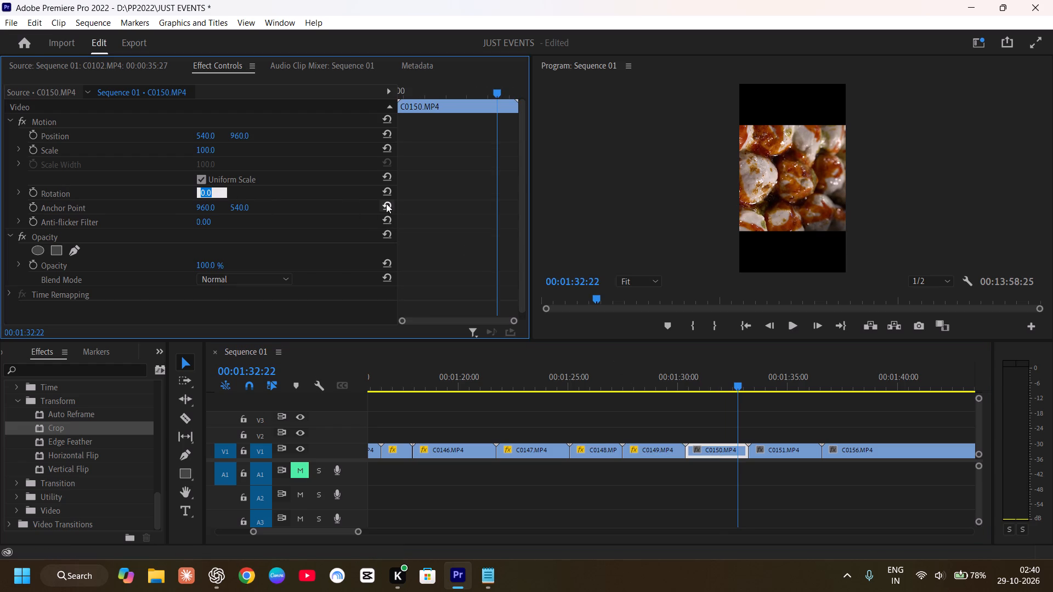
key(minus)
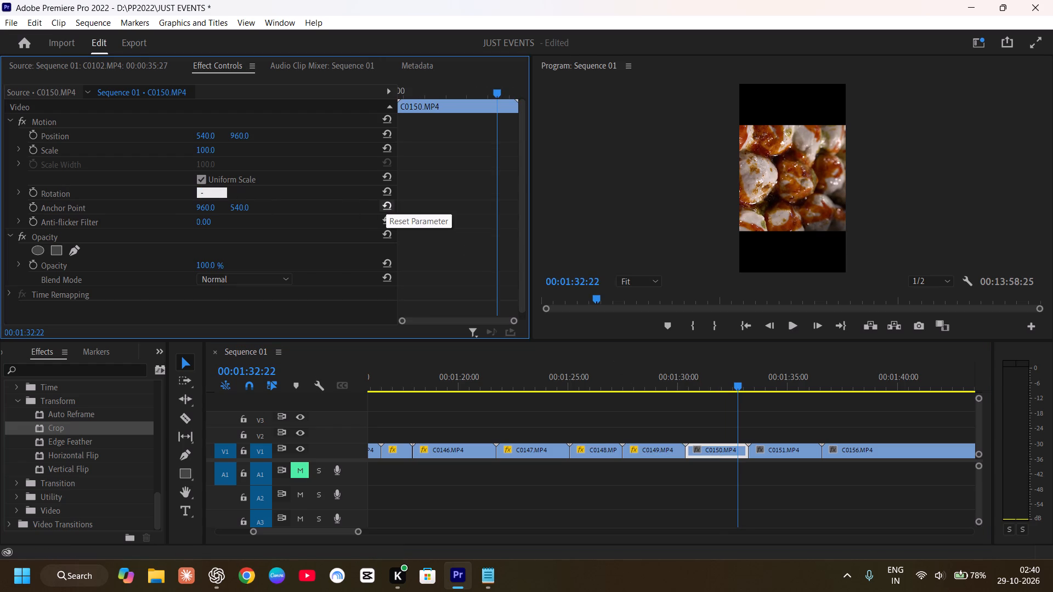
text(90)
key(Return)
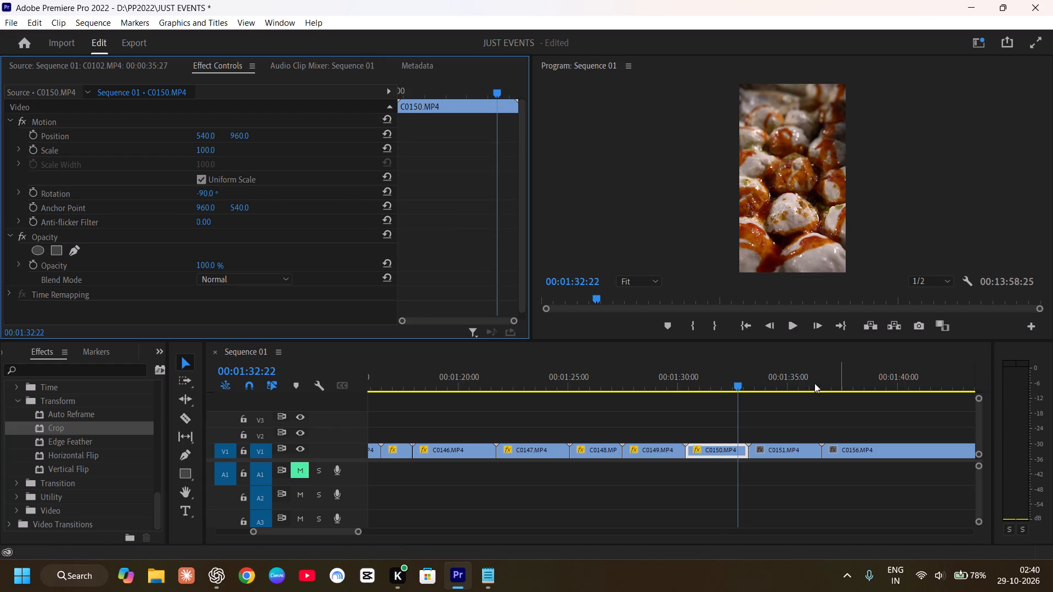
Move along to the C0151.MP4 clip on V1 and set its Rotation to -90°.
drag(737, 381, 787, 384)
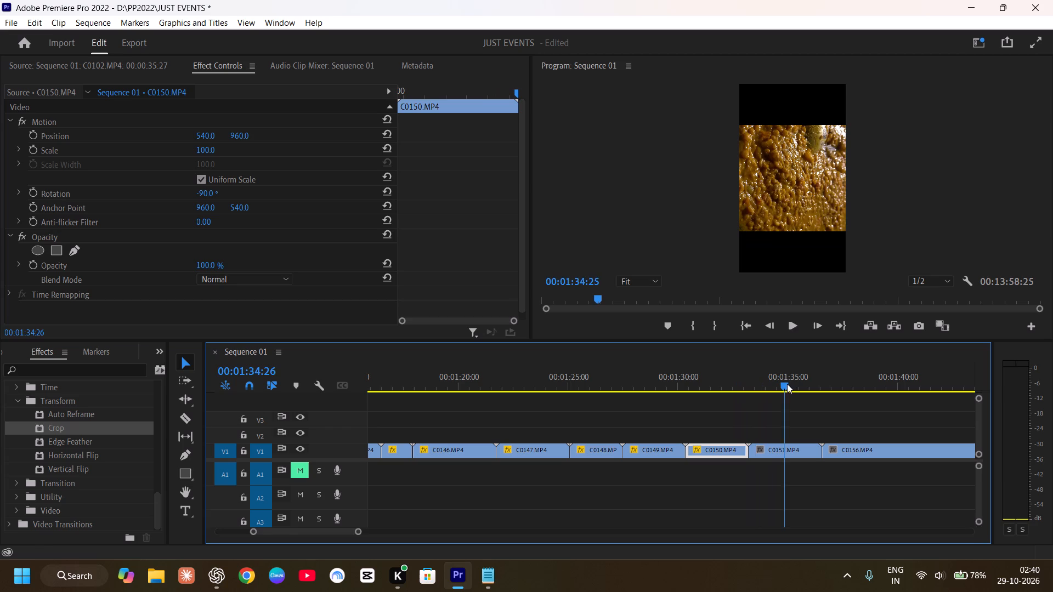
drag(787, 384, 788, 384)
click(782, 445)
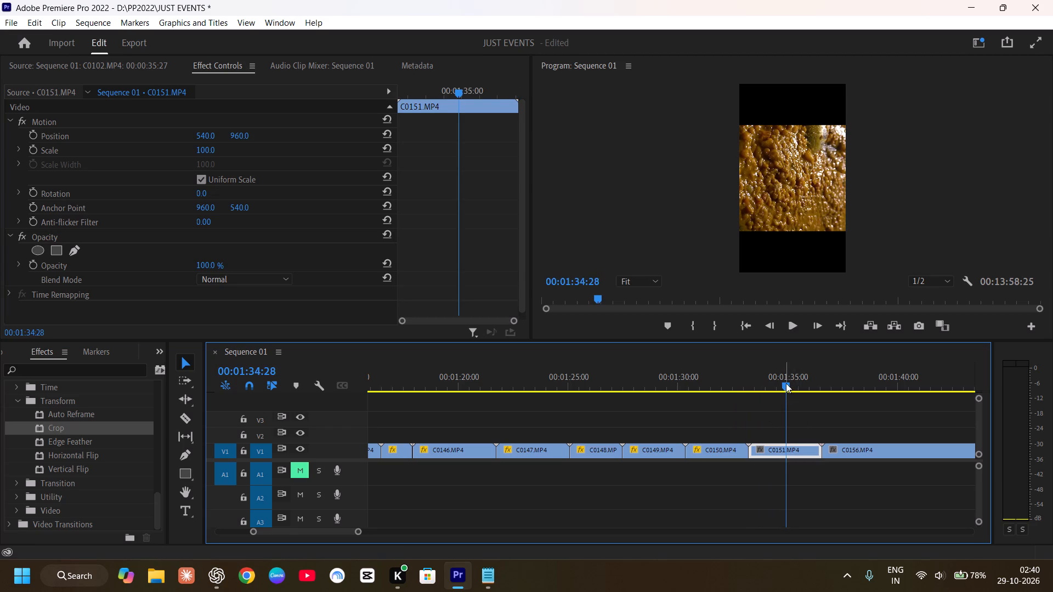
click(200, 193)
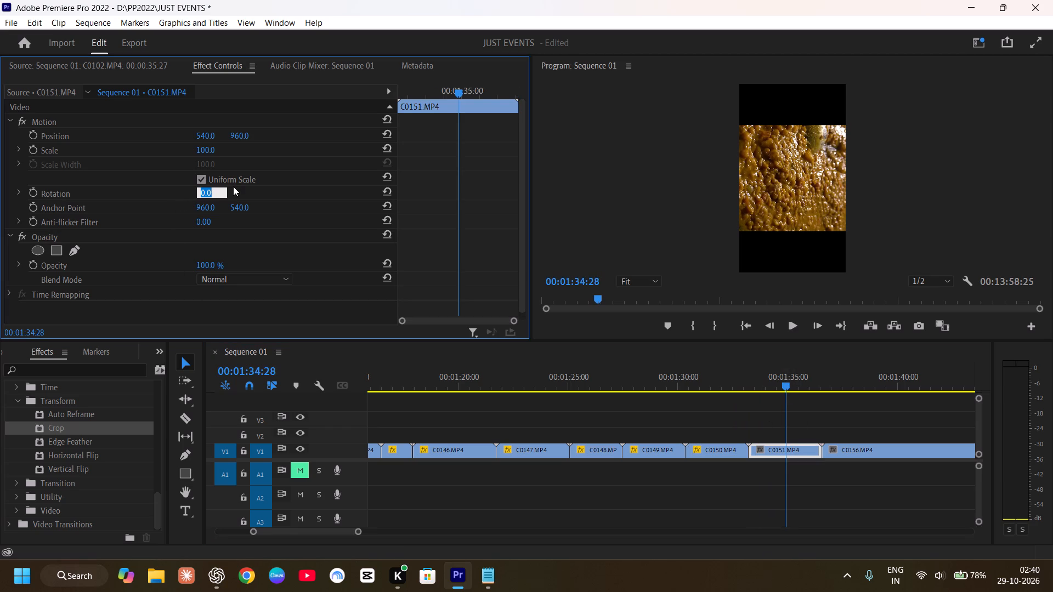
key(minus)
text(90)
key(Return)
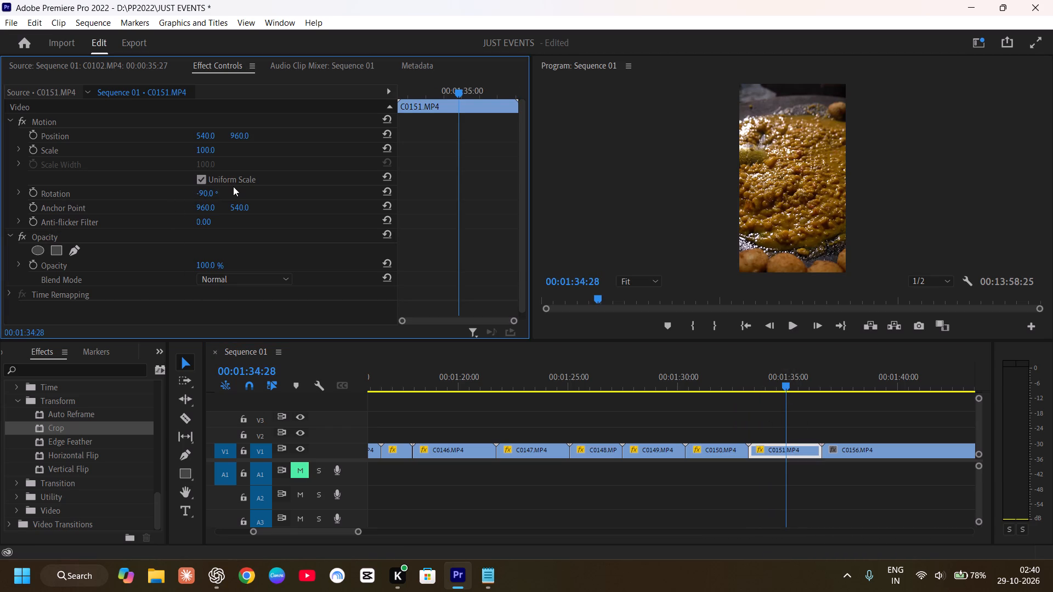
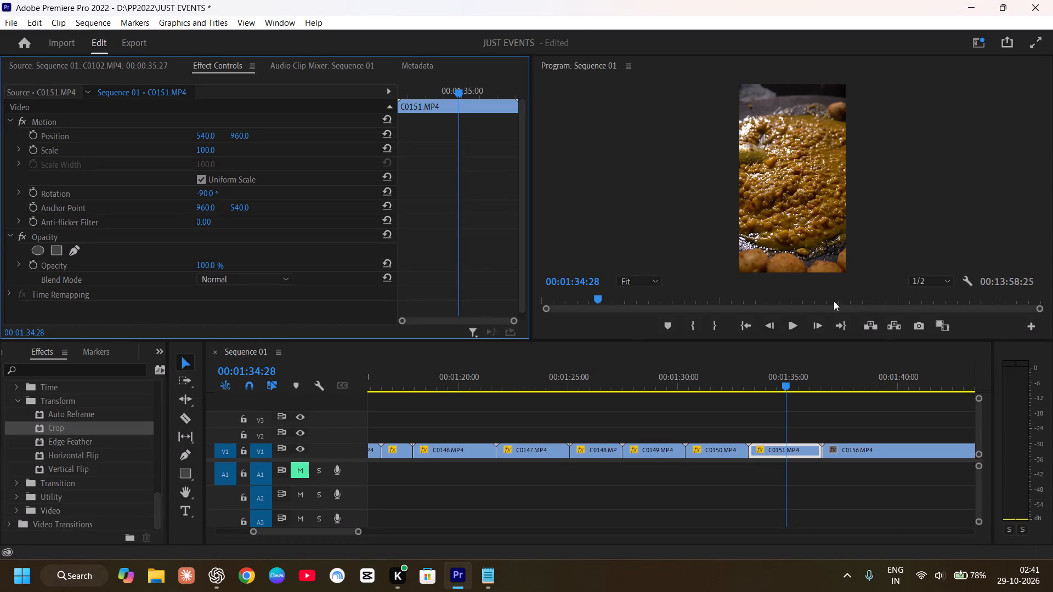
Close Premiere Pro, saving the changes to the JUST EVENTS project.
click(1032, 0)
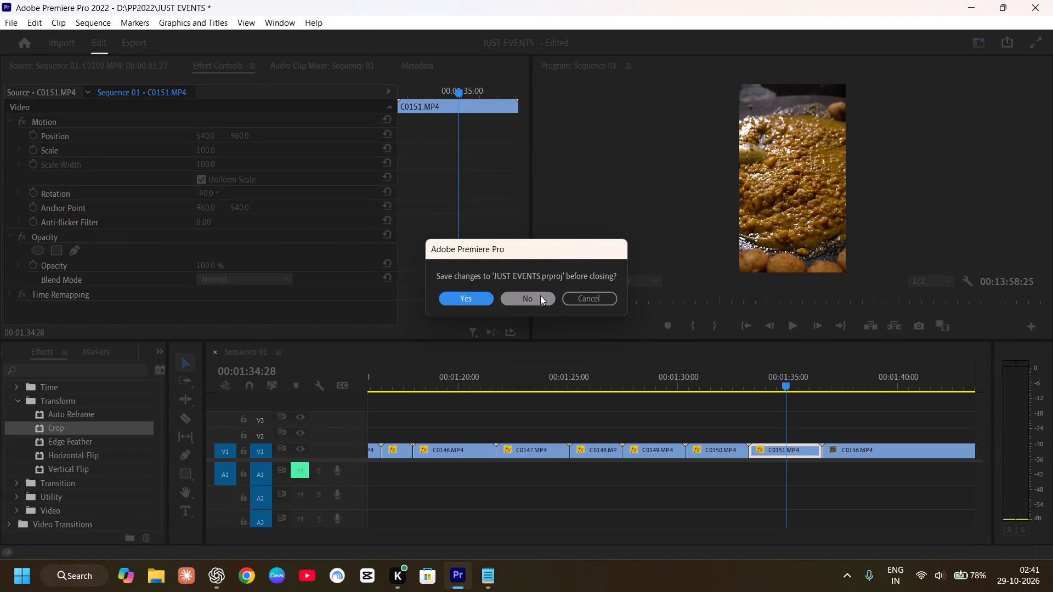
click(479, 301)
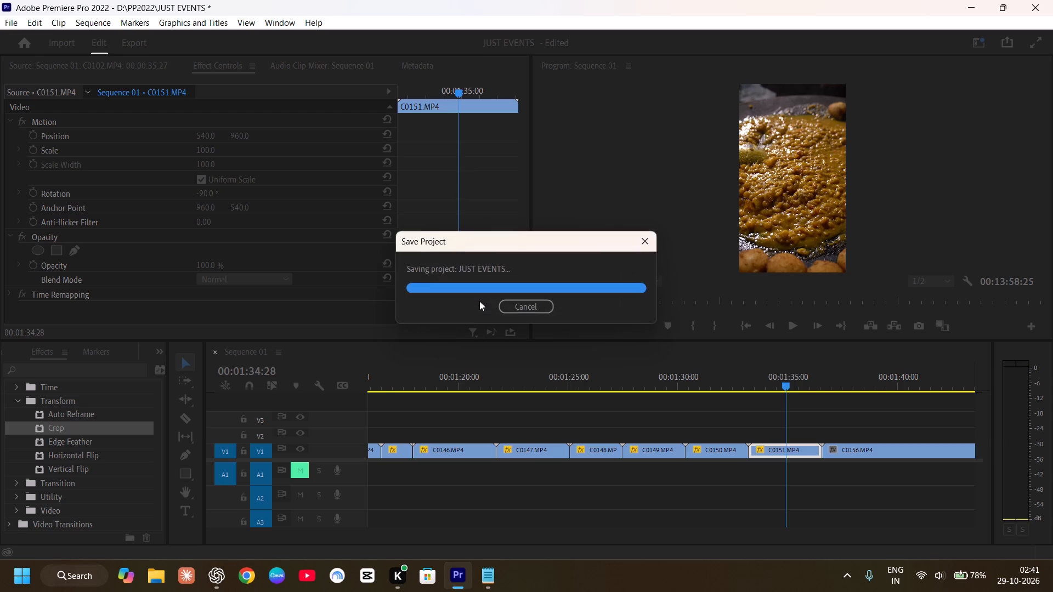